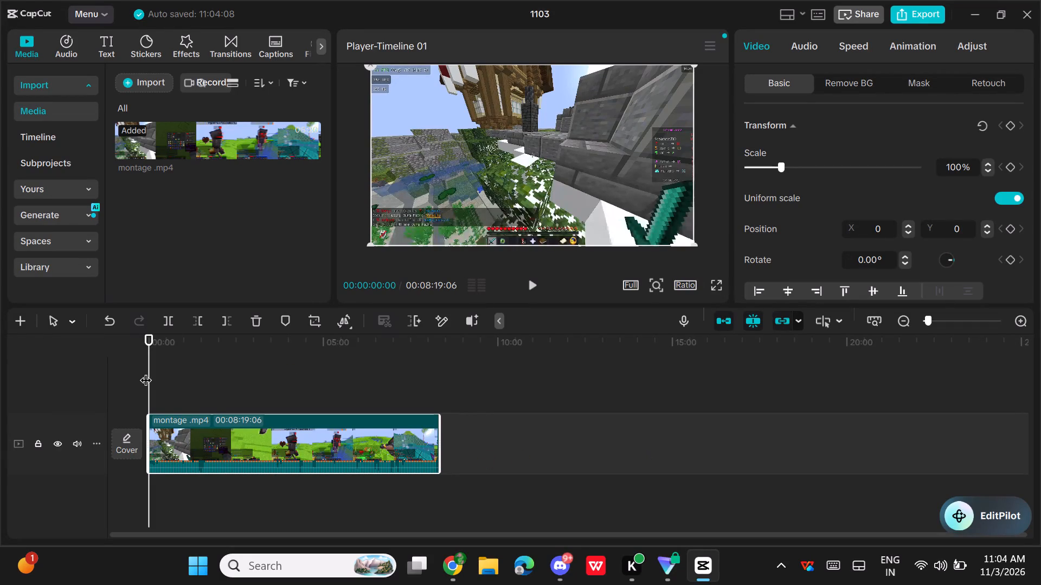
# Scrub through the first part of the montage clip on the timeline and return the playhead to the start.
pyautogui.moveTo(145, 372); pyautogui.dragTo(241, 383)
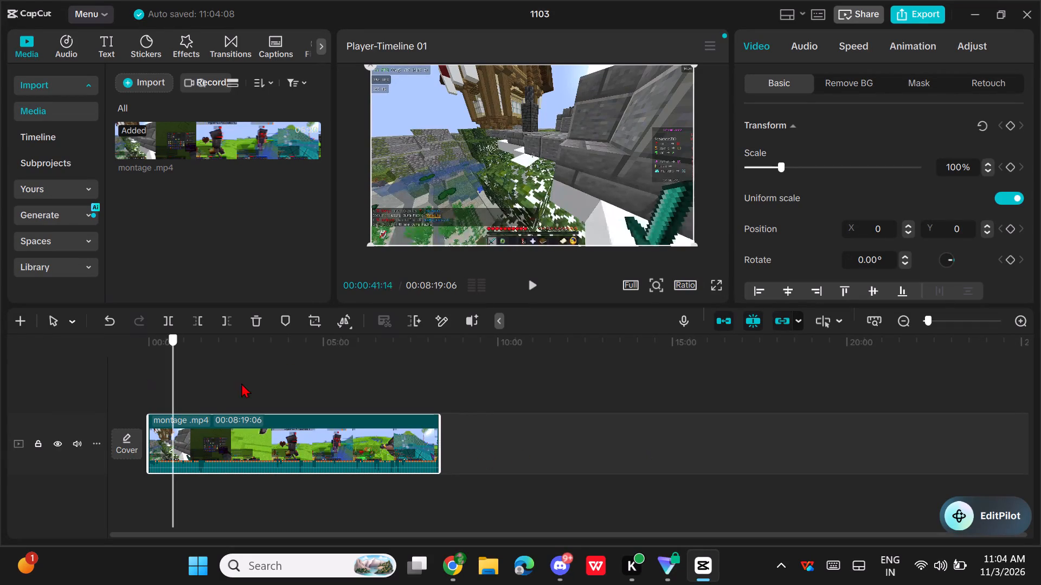
pyautogui.moveTo(241, 383); pyautogui.dragTo(210, 406)
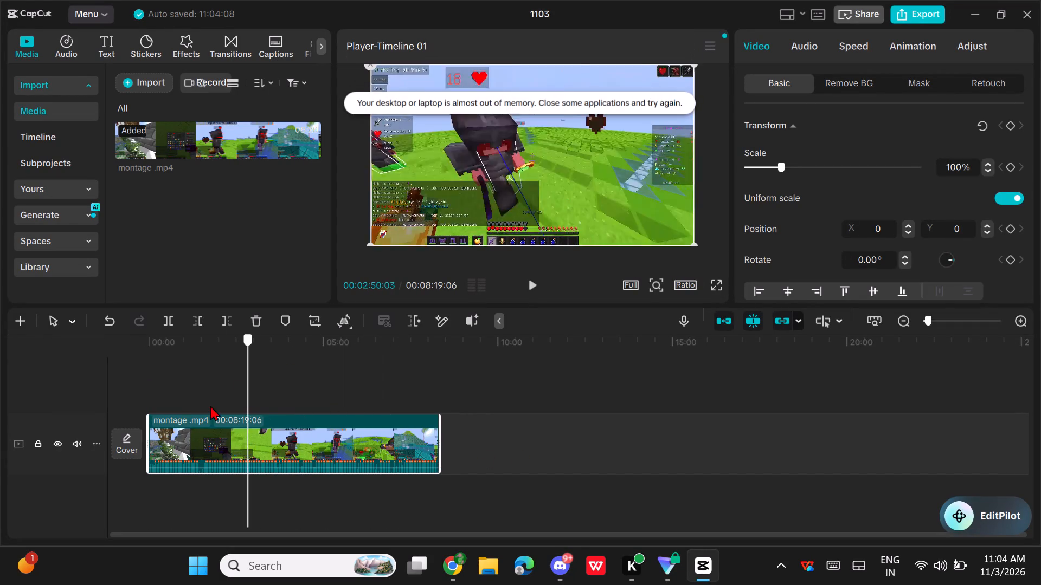
pyautogui.moveTo(210, 406); pyautogui.dragTo(31, 378)
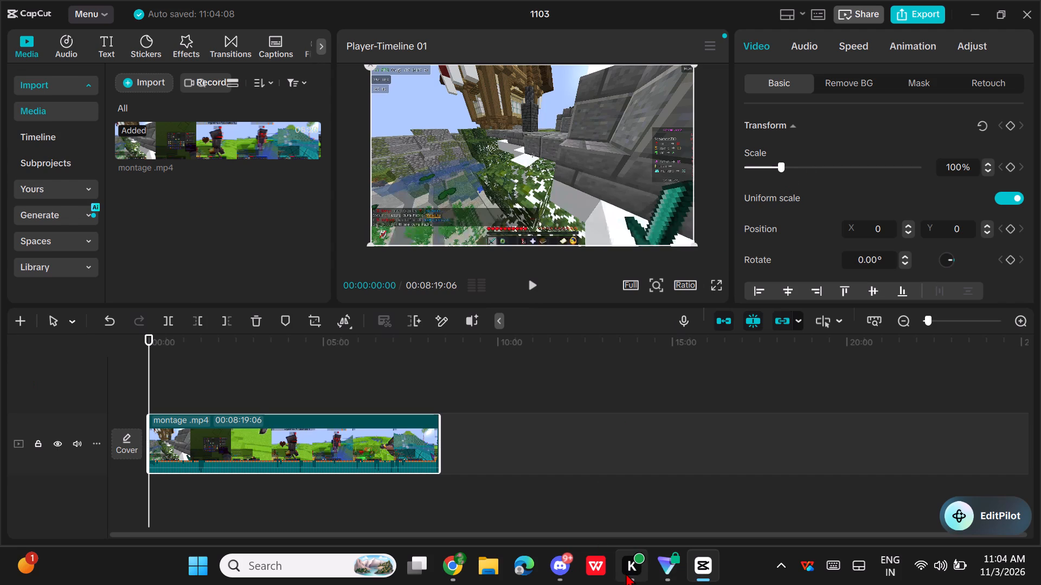
# Switch to Google Chrome and close its window with the YouTube search results.
pyautogui.click(467, 560)
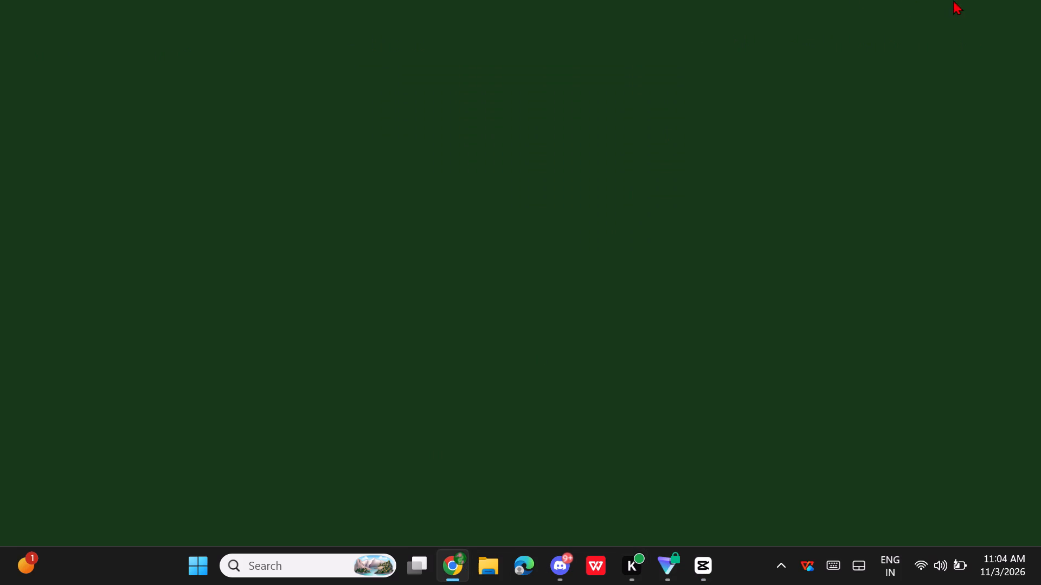
pyautogui.click(1040, 0)
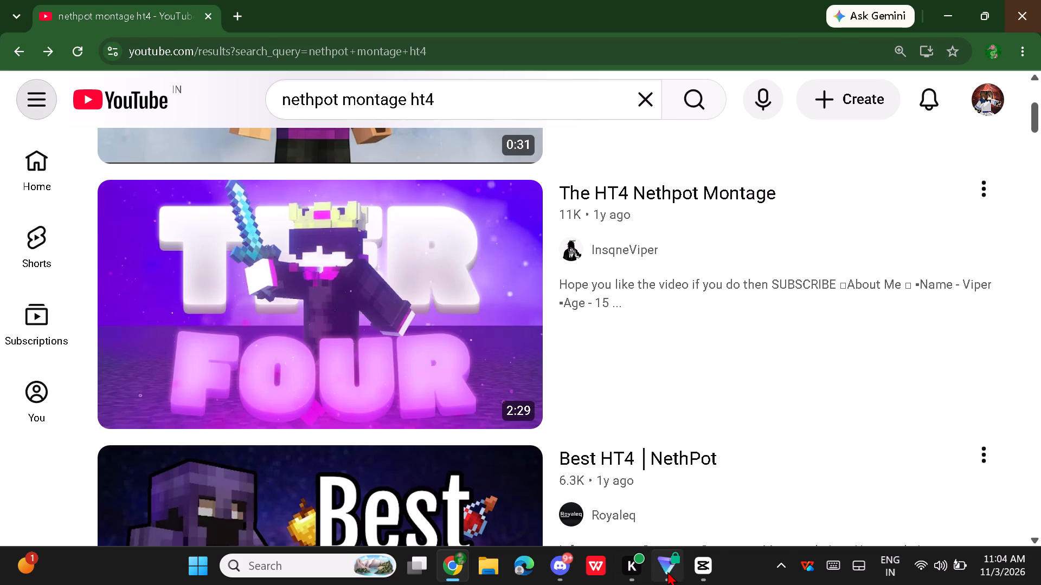
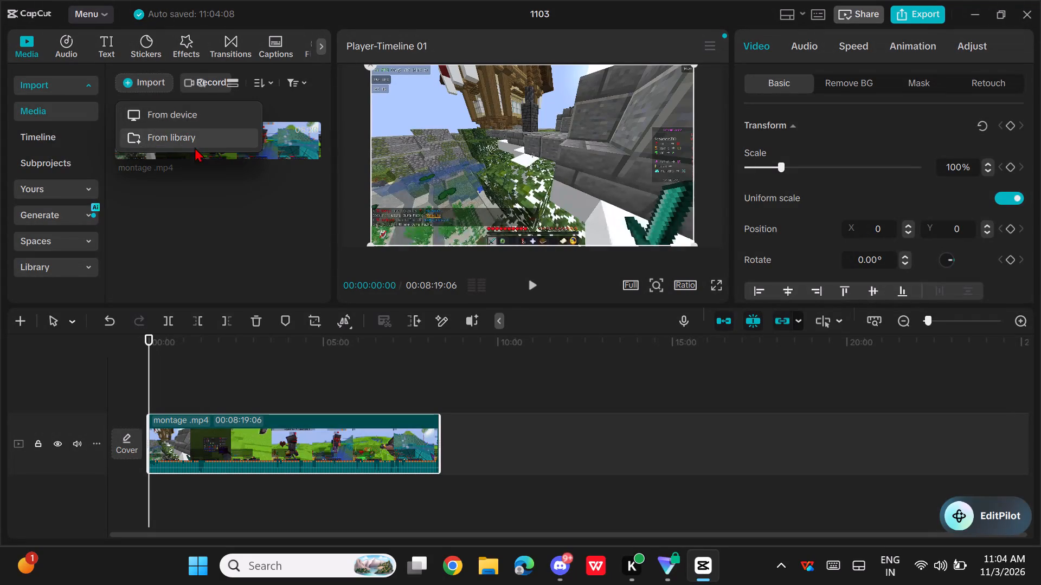
# Import the montage 2 video from the Captures folder and place it on the timeline directly after the first montage clip.
pyautogui.click(187, 120)
pyautogui.scroll(-8, 286, 179)
pyautogui.click(209, 273)
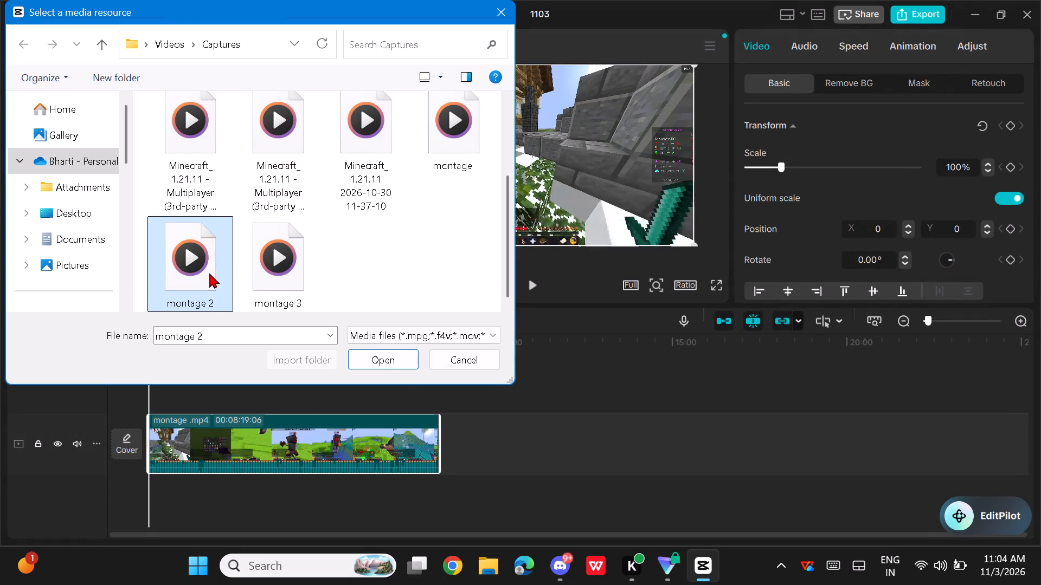
pyautogui.click(391, 355)
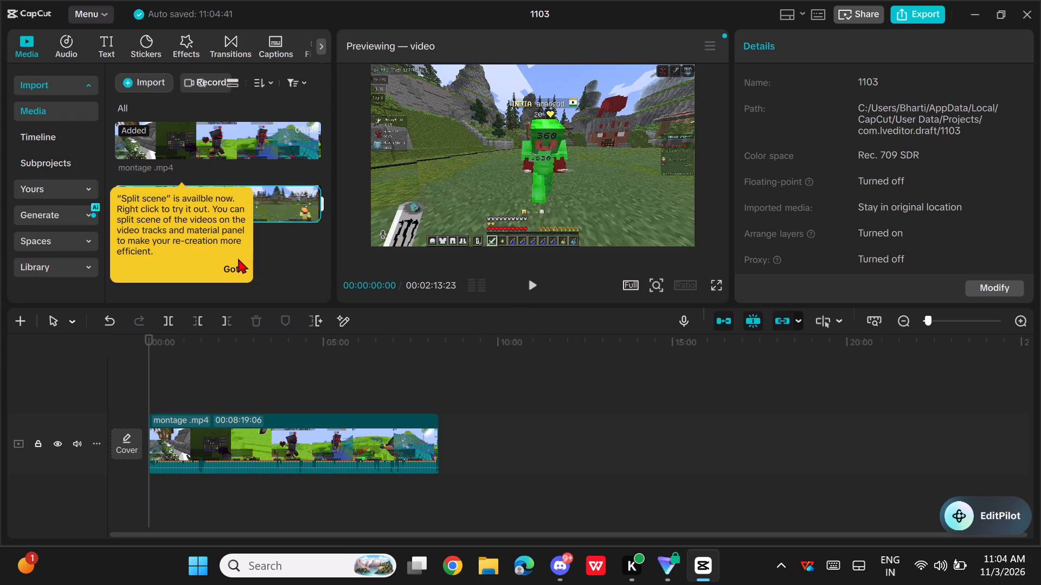
pyautogui.click(221, 270)
pyautogui.click(235, 270)
pyautogui.moveTo(192, 193); pyautogui.dragTo(371, 329)
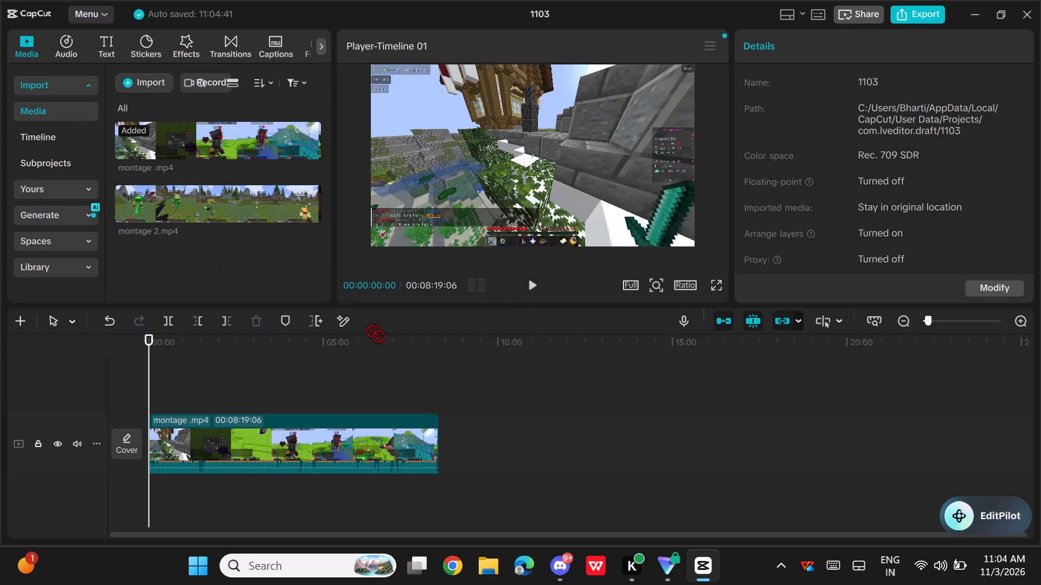
pyautogui.moveTo(371, 329); pyautogui.dragTo(460, 454)
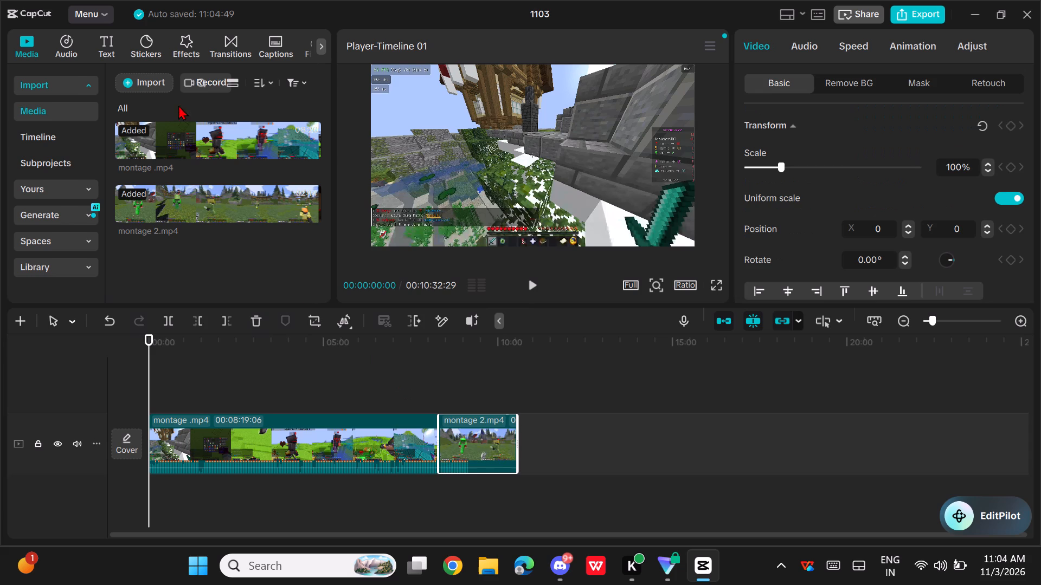
# Import the montage 3 video from the Captures folder and place it on the timeline directly after the montage 2 clip.
pyautogui.click(130, 60)
pyautogui.click(132, 76)
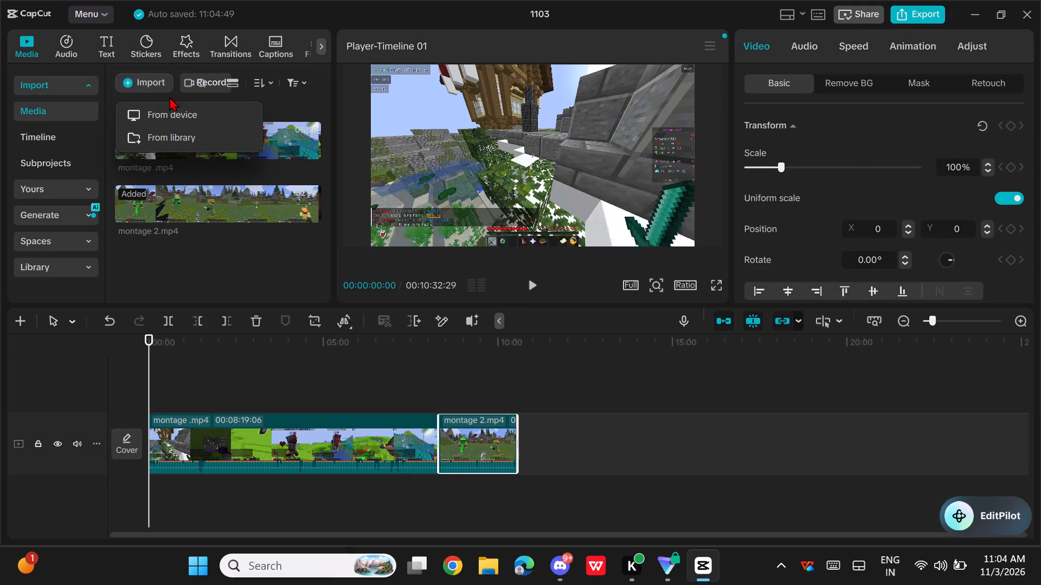
pyautogui.click(172, 116)
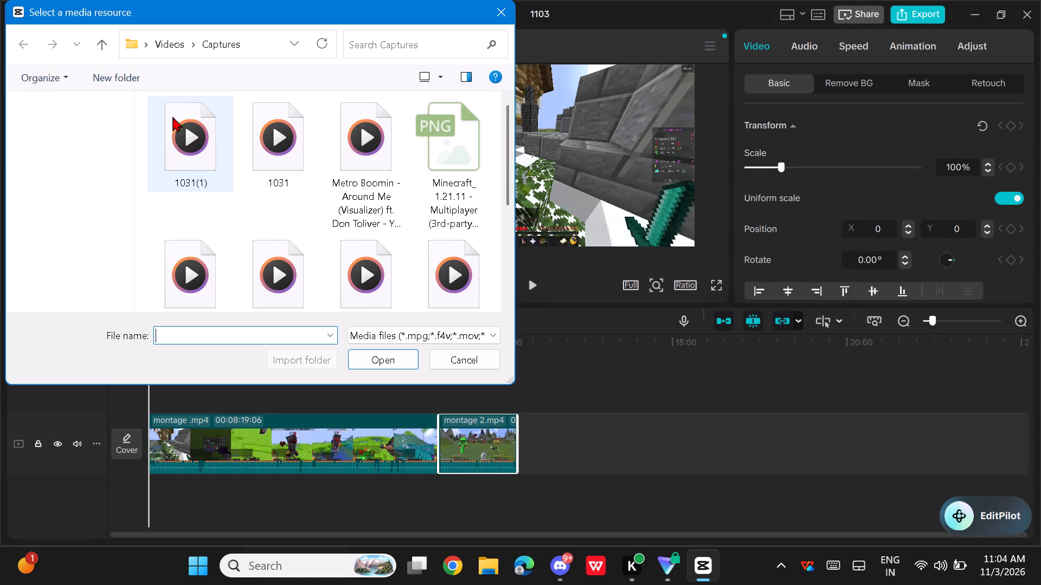
pyautogui.scroll(-11, 349, 151)
pyautogui.click(298, 273)
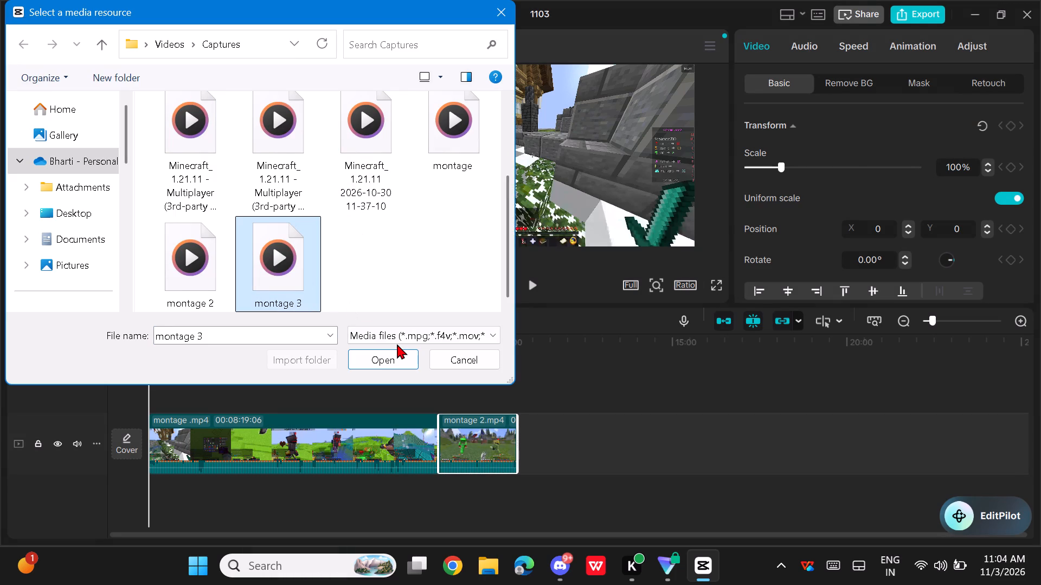
pyautogui.click(389, 355)
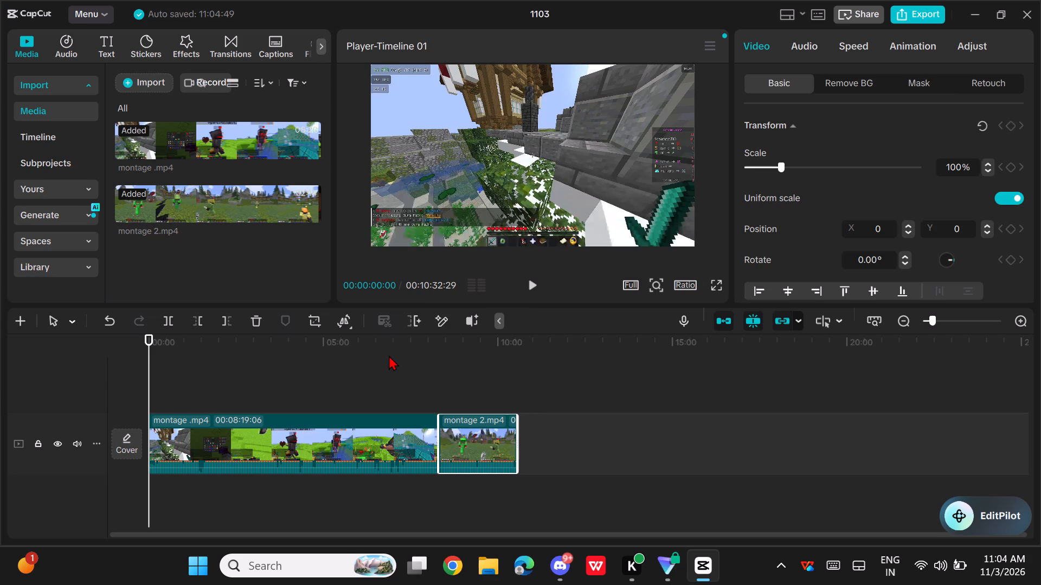
pyautogui.moveTo(170, 253); pyautogui.dragTo(357, 301)
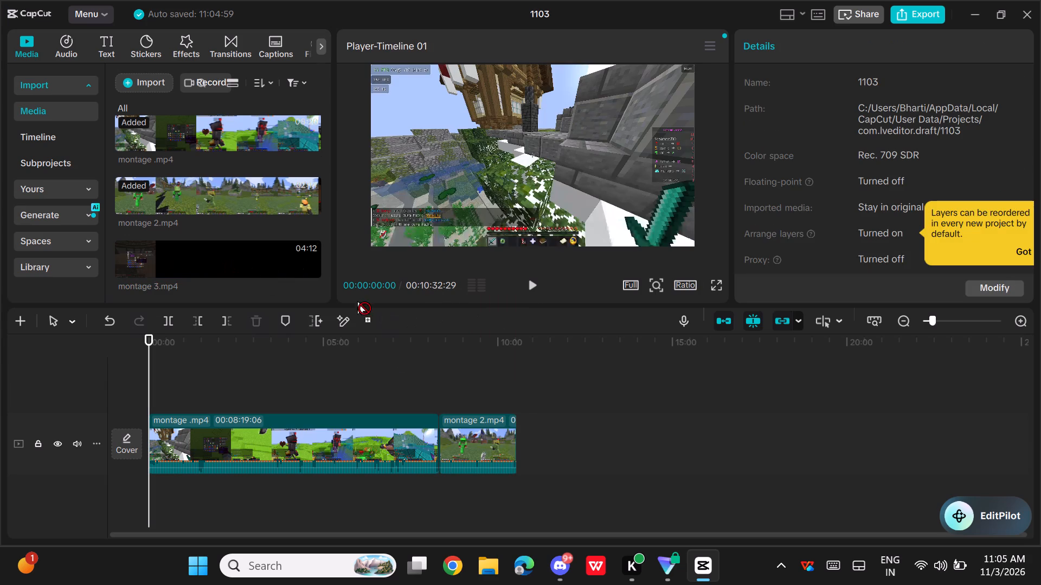
pyautogui.moveTo(357, 301); pyautogui.dragTo(539, 449)
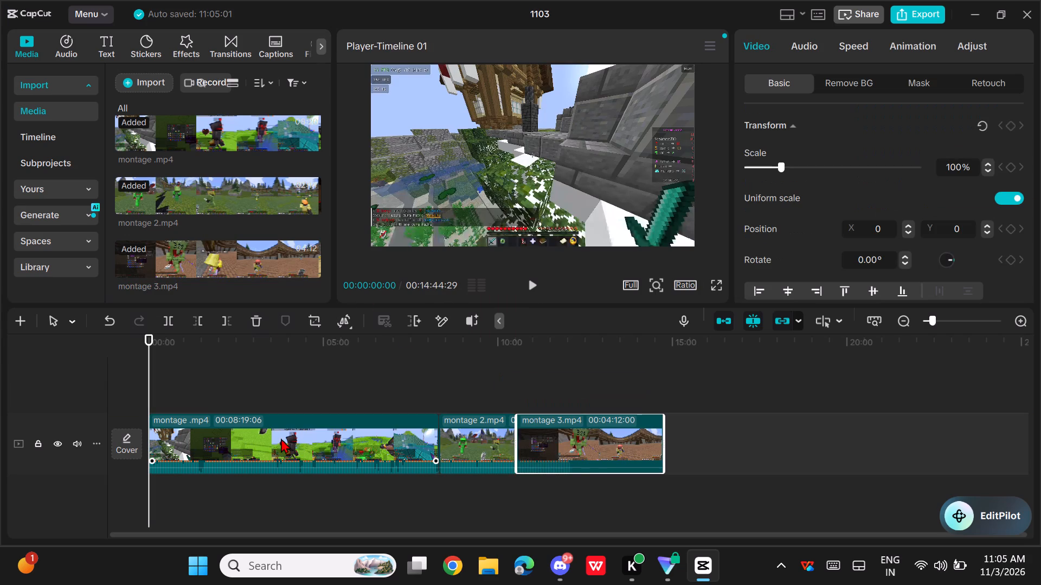
# Split the first montage clip at about 00:01:18:23 and delete the part before the cut.
pyautogui.moveTo(144, 350); pyautogui.dragTo(166, 361)
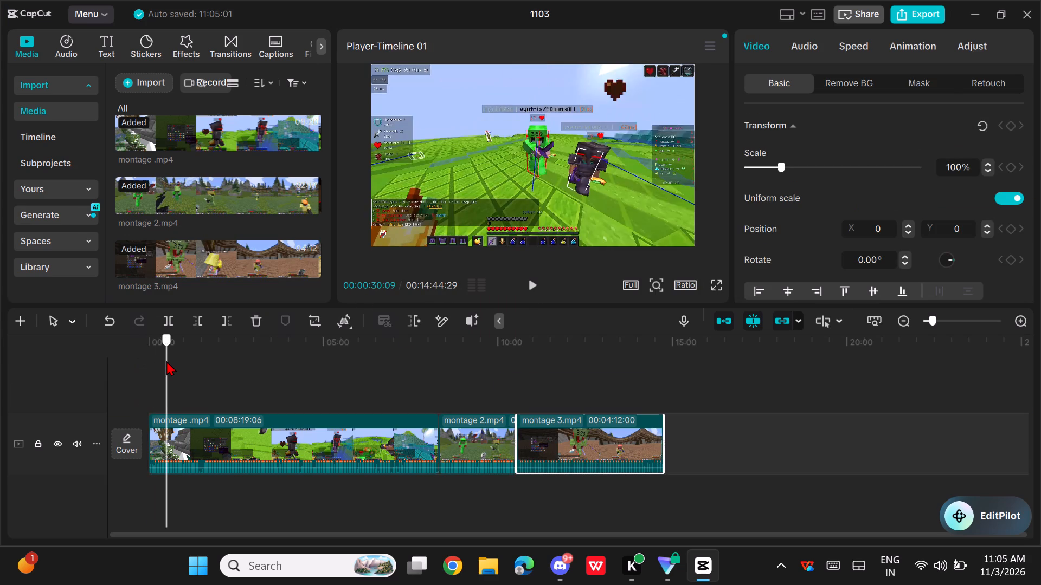
pyautogui.moveTo(166, 361); pyautogui.dragTo(198, 375)
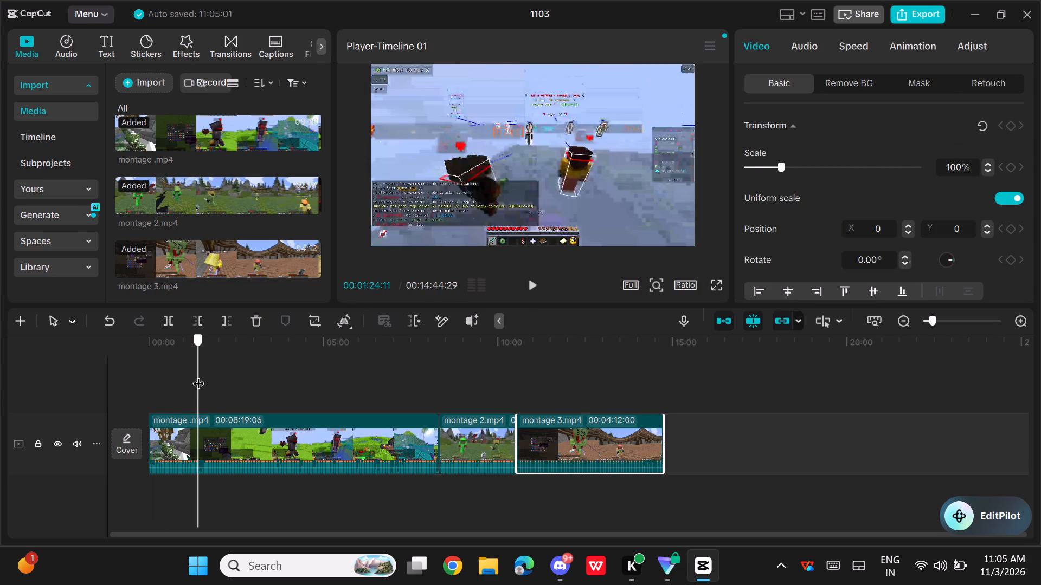
pyautogui.moveTo(198, 375); pyautogui.dragTo(204, 383)
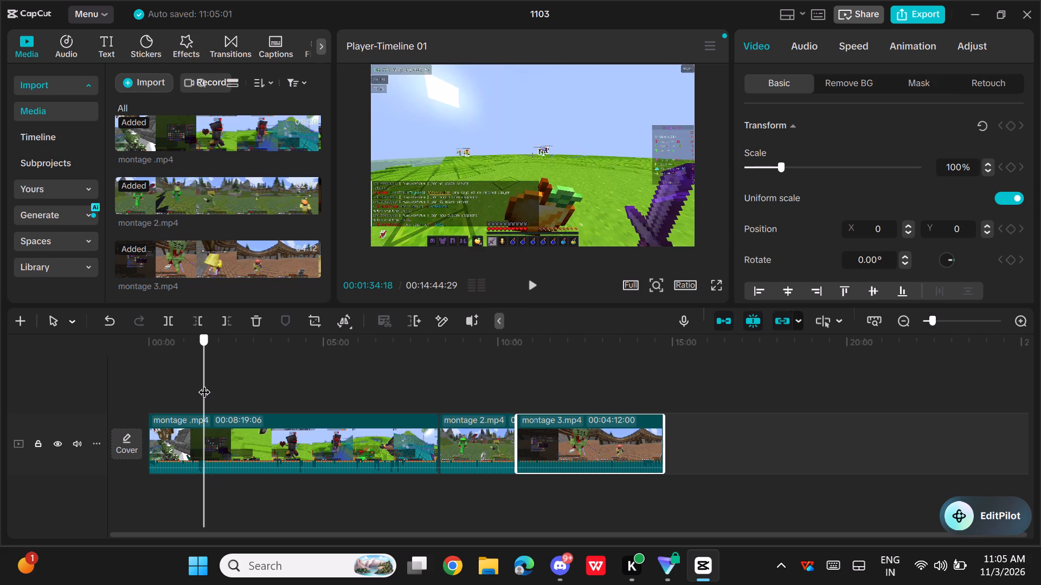
pyautogui.moveTo(204, 383); pyautogui.dragTo(161, 386)
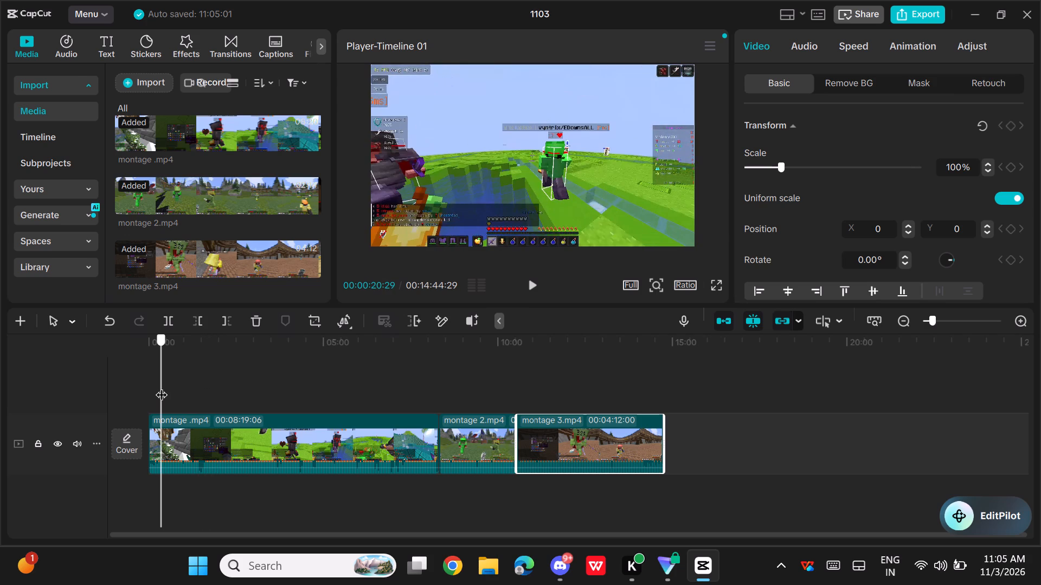
pyautogui.moveTo(161, 386); pyautogui.dragTo(172, 389)
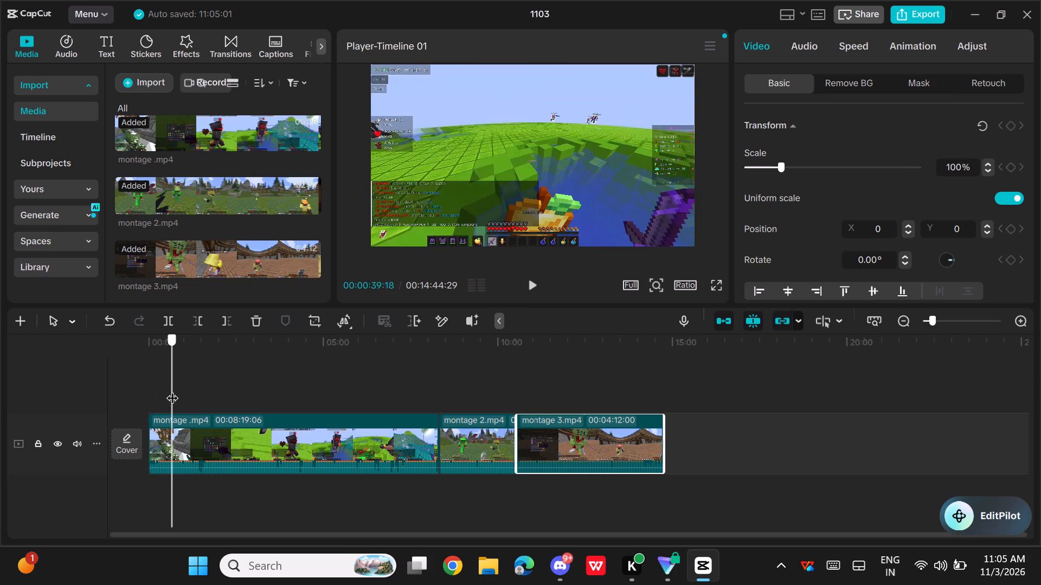
pyautogui.moveTo(172, 389); pyautogui.dragTo(192, 392)
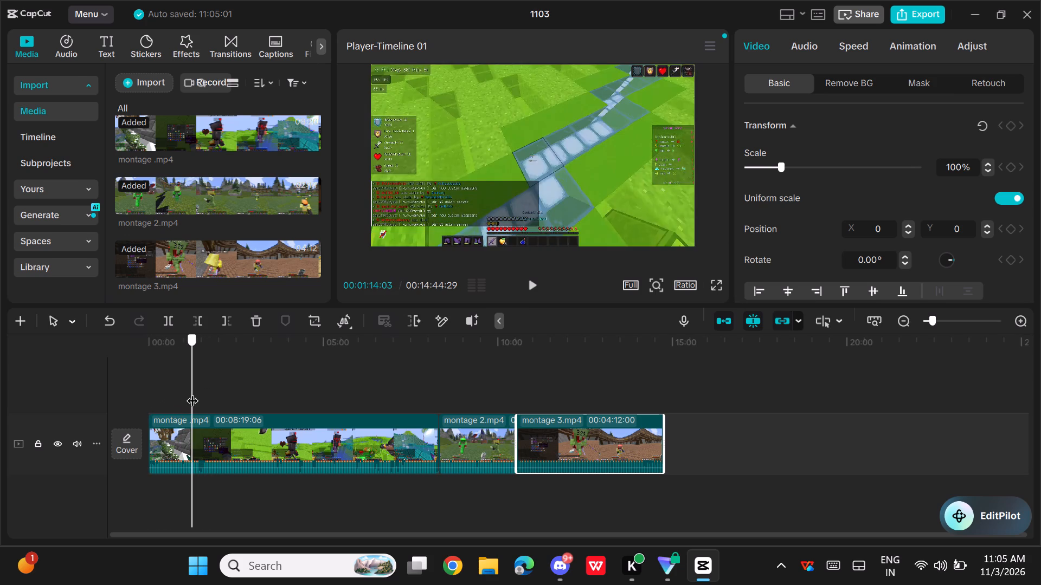
pyautogui.moveTo(192, 392); pyautogui.dragTo(198, 392)
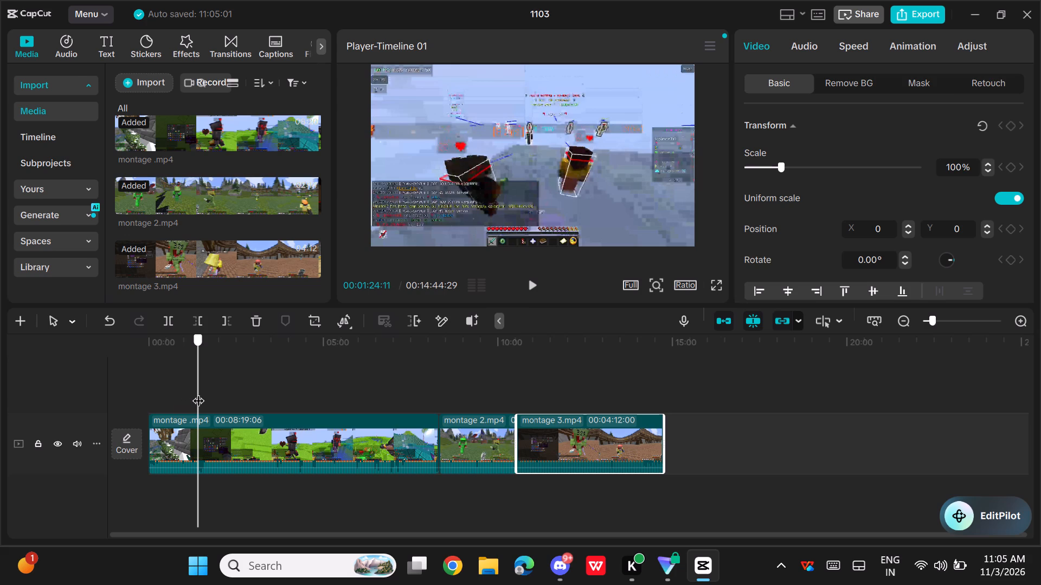
pyautogui.moveTo(198, 392); pyautogui.dragTo(195, 395)
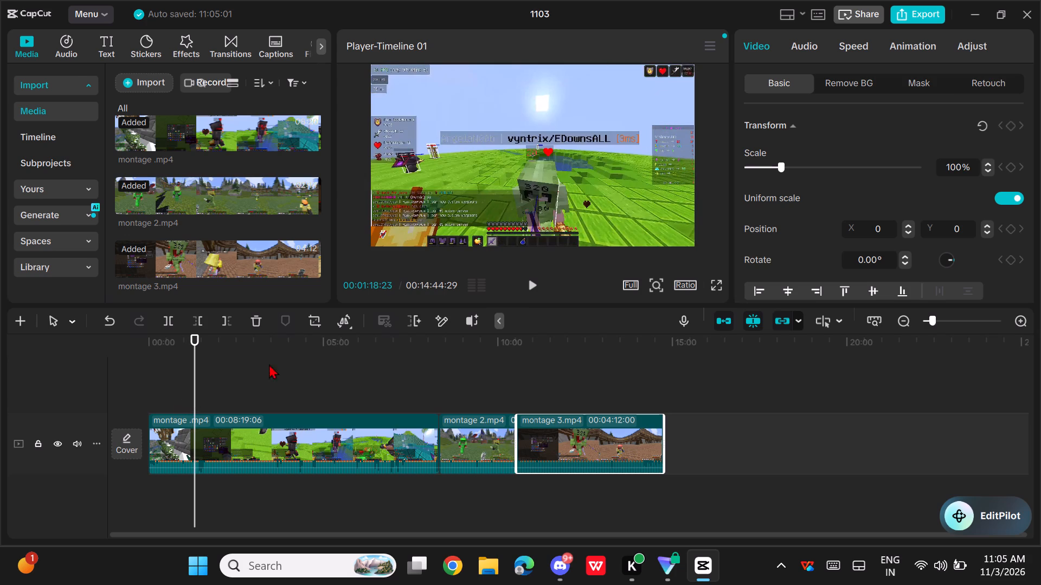
pyautogui.click(164, 327)
pyautogui.click(170, 449)
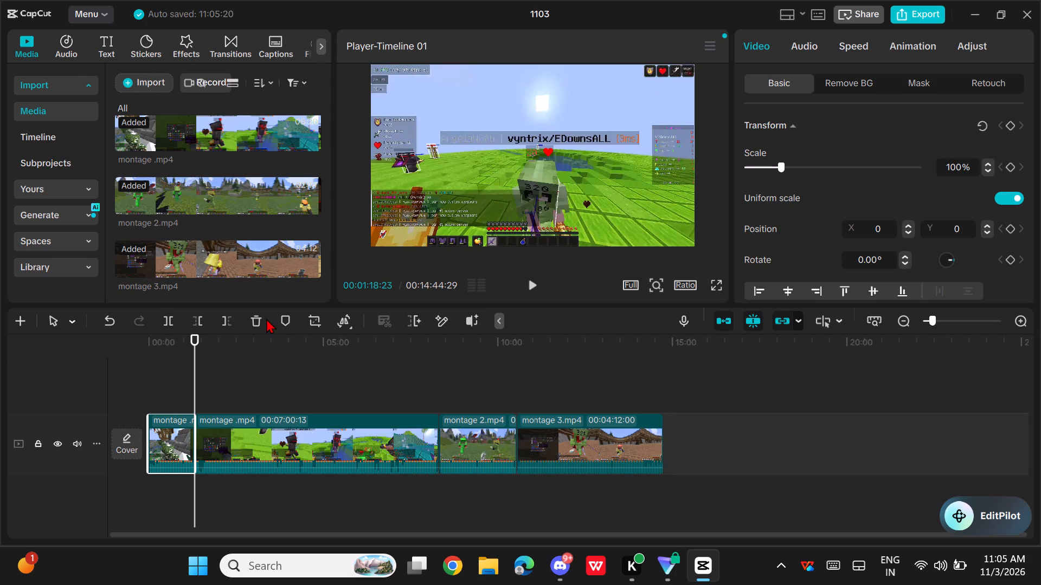
pyautogui.click(261, 316)
# Play the first five seconds of the trimmed montage clip from the start of the timeline.
pyautogui.moveTo(190, 355); pyautogui.dragTo(0, 435)
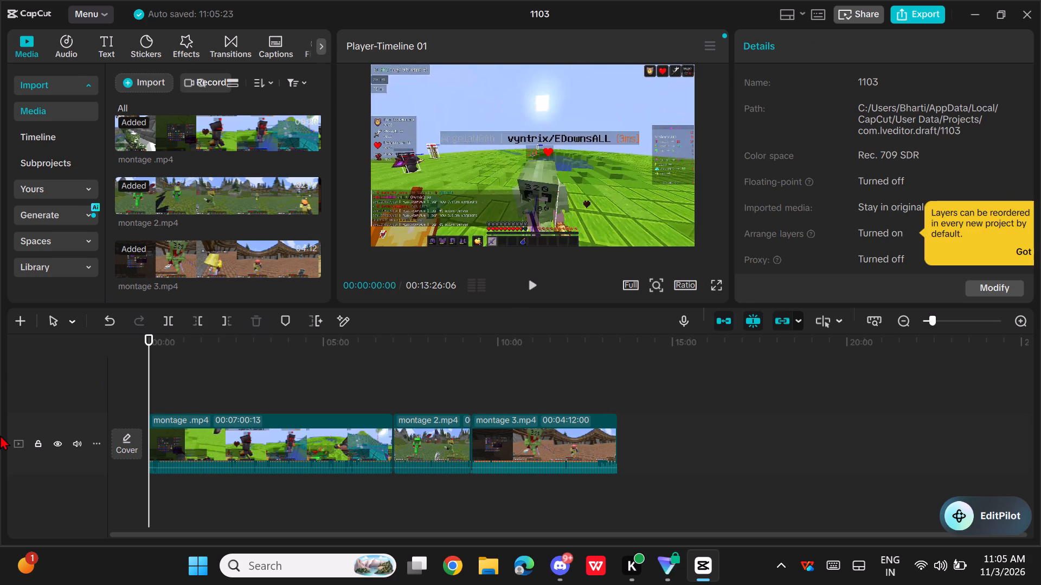
pyautogui.press('space')
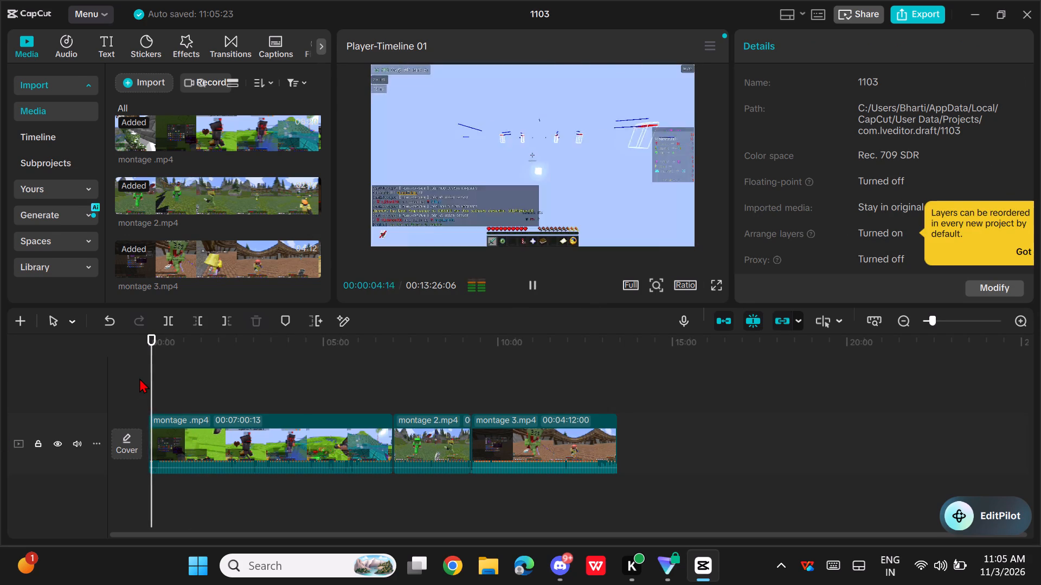
pyautogui.press('space')
pyautogui.press('space')
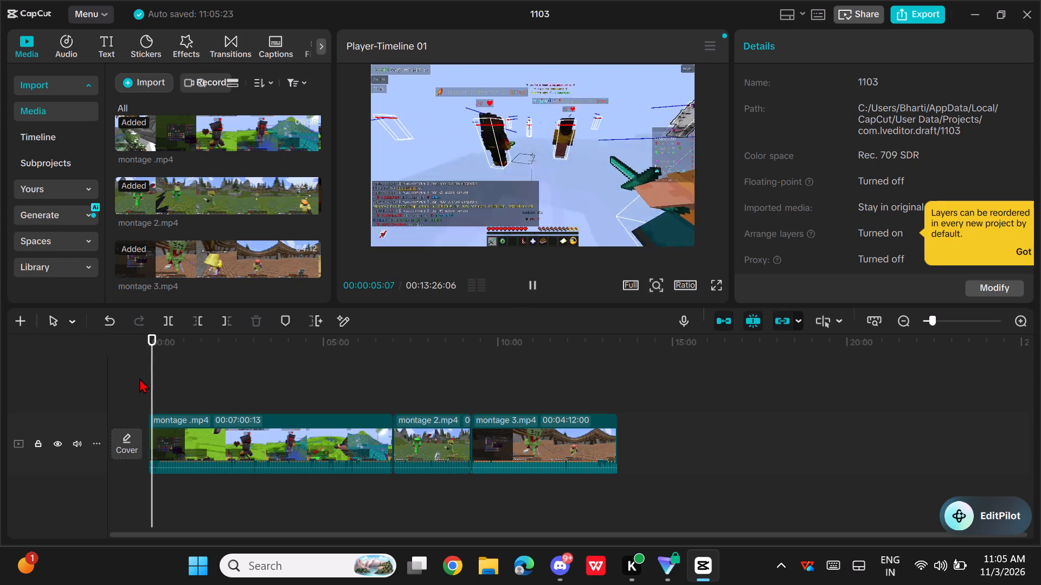
pyautogui.press('space')
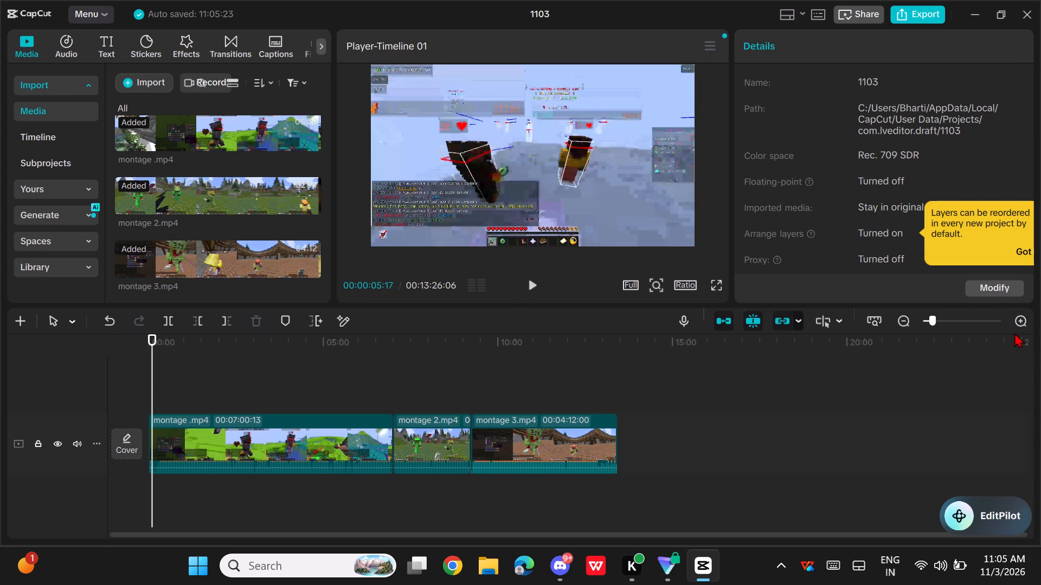
# Extend the start of the first montage clip back to restore some cut footage, making it about 00:07:22:14 long.
pyautogui.click(1023, 327)
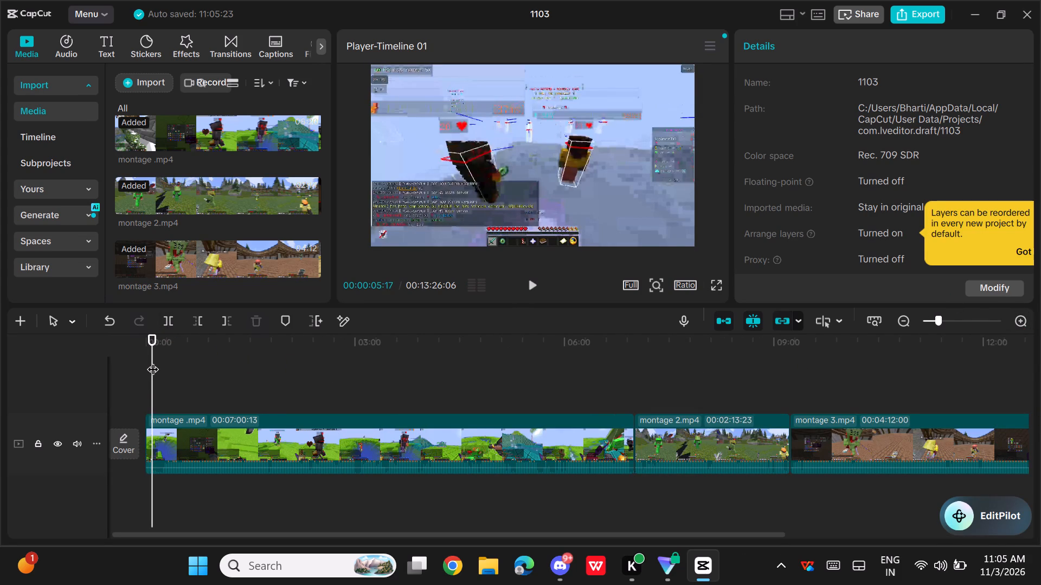
pyautogui.moveTo(152, 361); pyautogui.dragTo(133, 372)
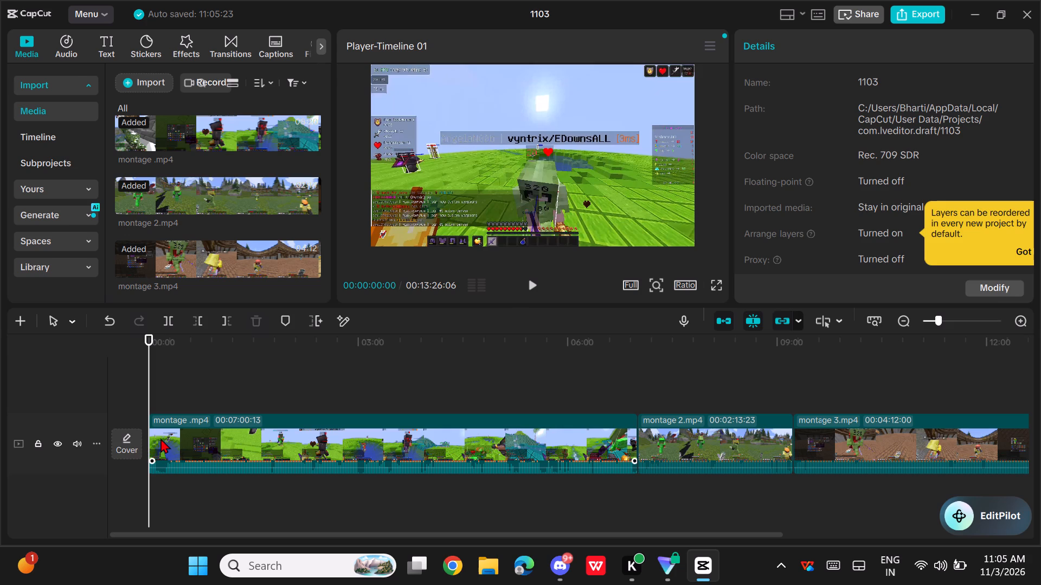
pyautogui.moveTo(146, 424); pyautogui.dragTo(149, 426)
pyautogui.moveTo(149, 426); pyautogui.dragTo(138, 432)
pyautogui.click(141, 372)
pyautogui.moveTo(149, 361); pyautogui.dragTo(217, 381)
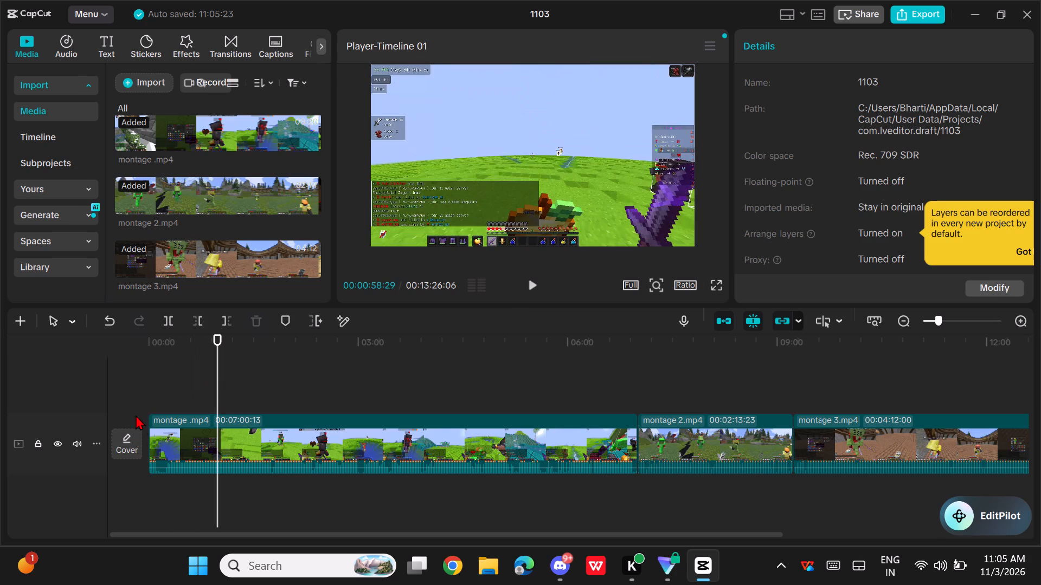
pyautogui.moveTo(152, 438); pyautogui.dragTo(144, 438)
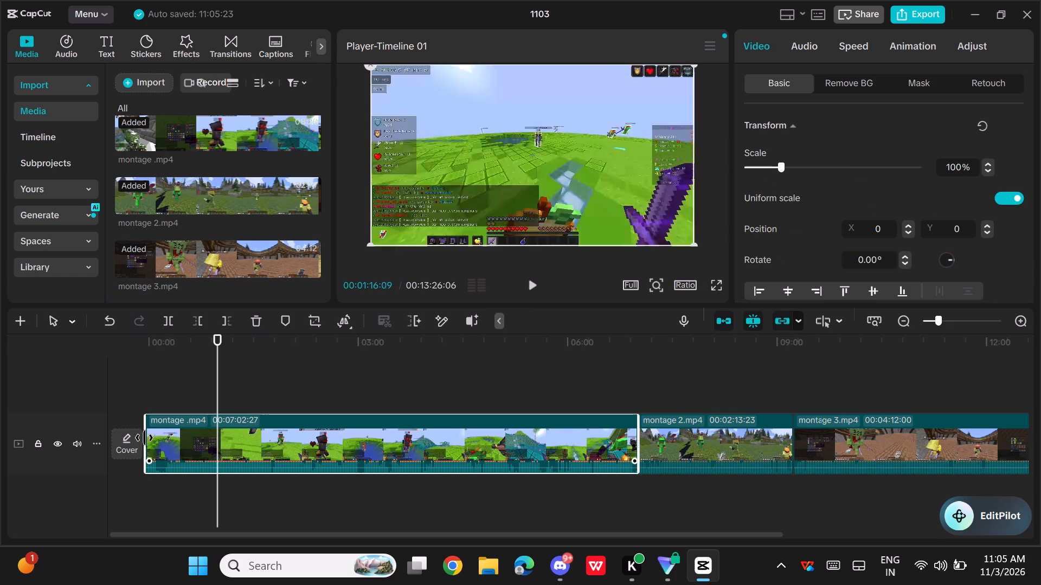
pyautogui.moveTo(144, 438); pyautogui.dragTo(127, 446)
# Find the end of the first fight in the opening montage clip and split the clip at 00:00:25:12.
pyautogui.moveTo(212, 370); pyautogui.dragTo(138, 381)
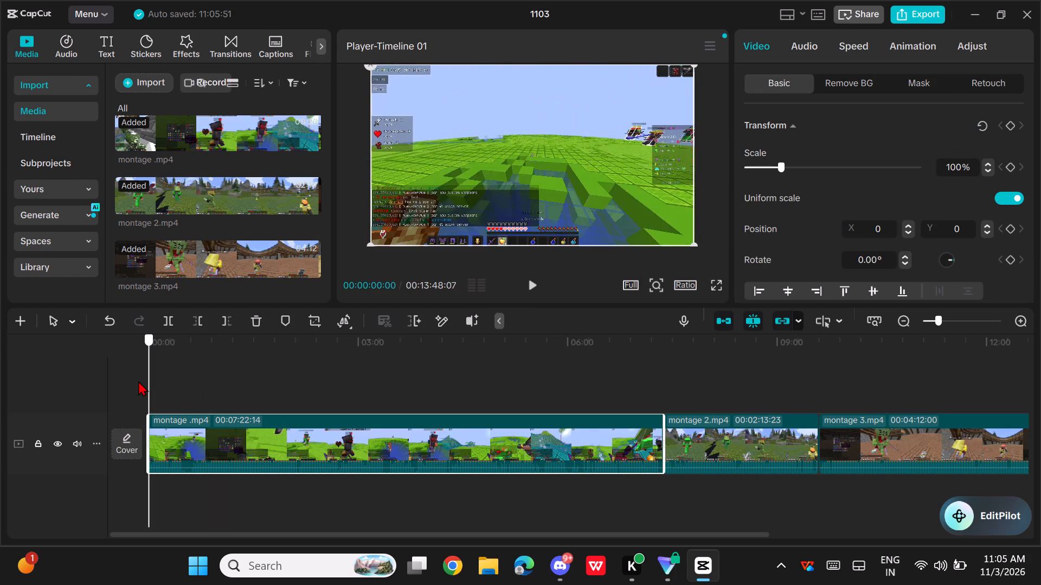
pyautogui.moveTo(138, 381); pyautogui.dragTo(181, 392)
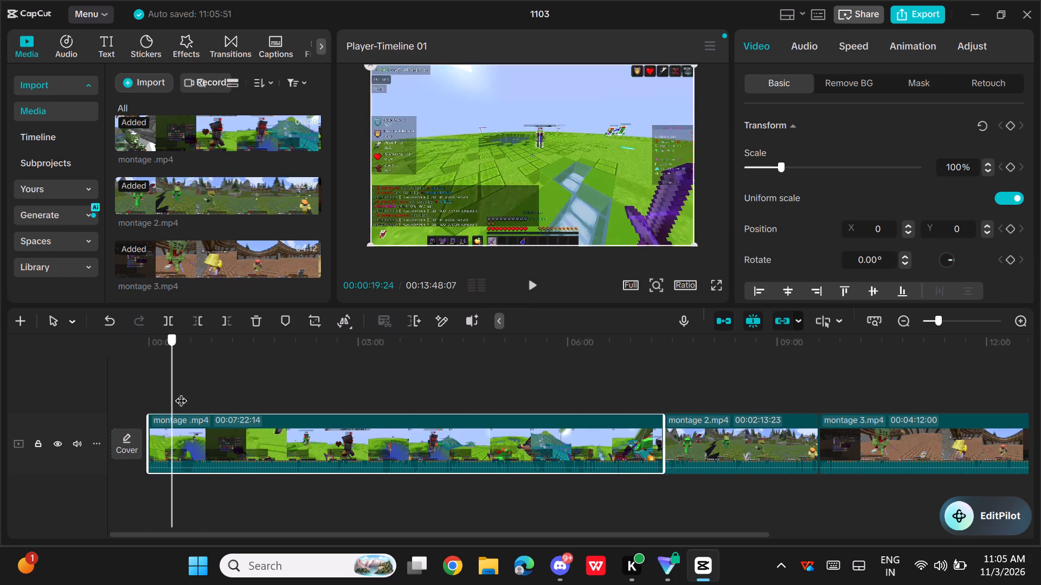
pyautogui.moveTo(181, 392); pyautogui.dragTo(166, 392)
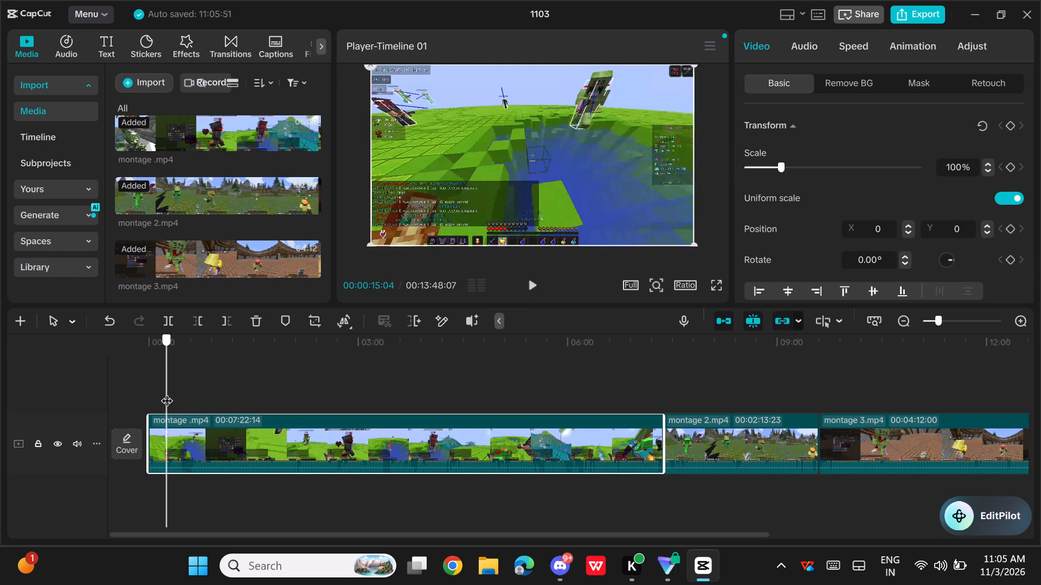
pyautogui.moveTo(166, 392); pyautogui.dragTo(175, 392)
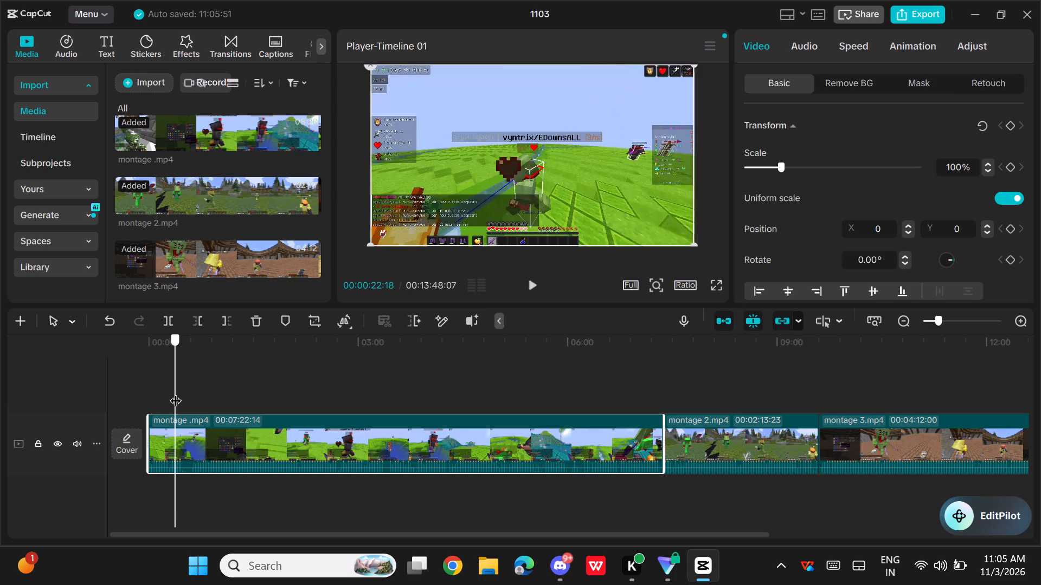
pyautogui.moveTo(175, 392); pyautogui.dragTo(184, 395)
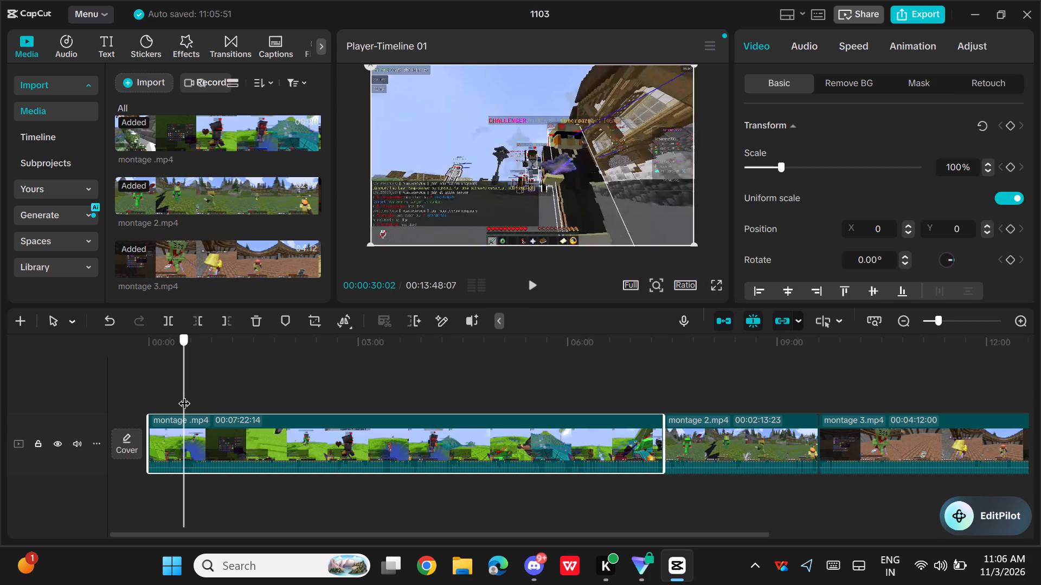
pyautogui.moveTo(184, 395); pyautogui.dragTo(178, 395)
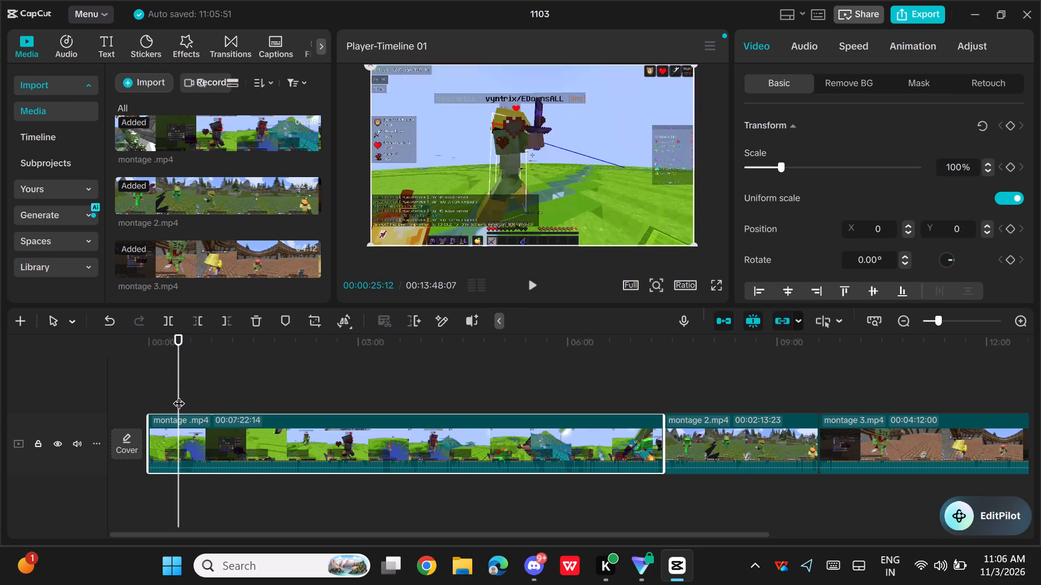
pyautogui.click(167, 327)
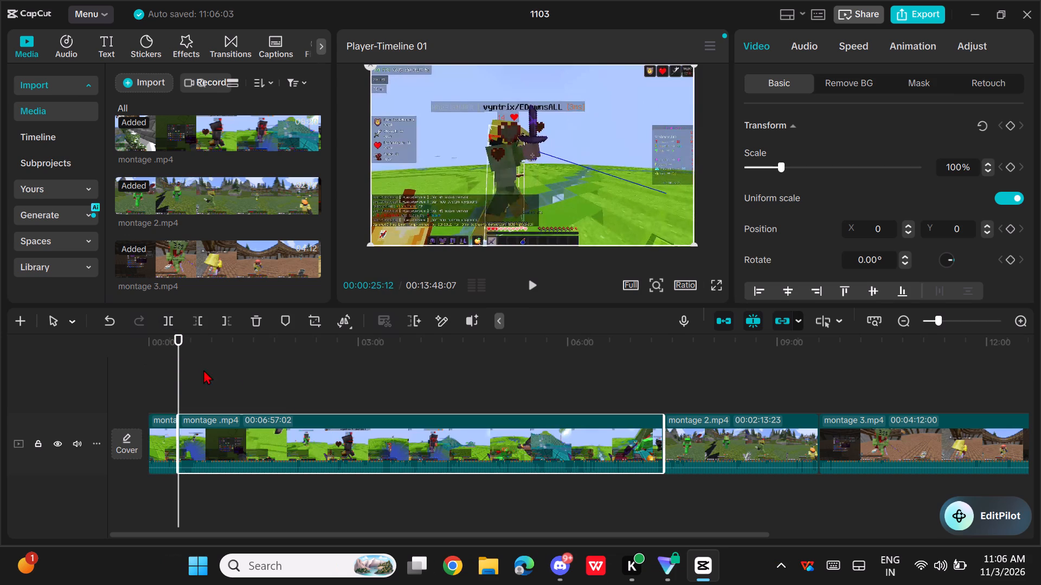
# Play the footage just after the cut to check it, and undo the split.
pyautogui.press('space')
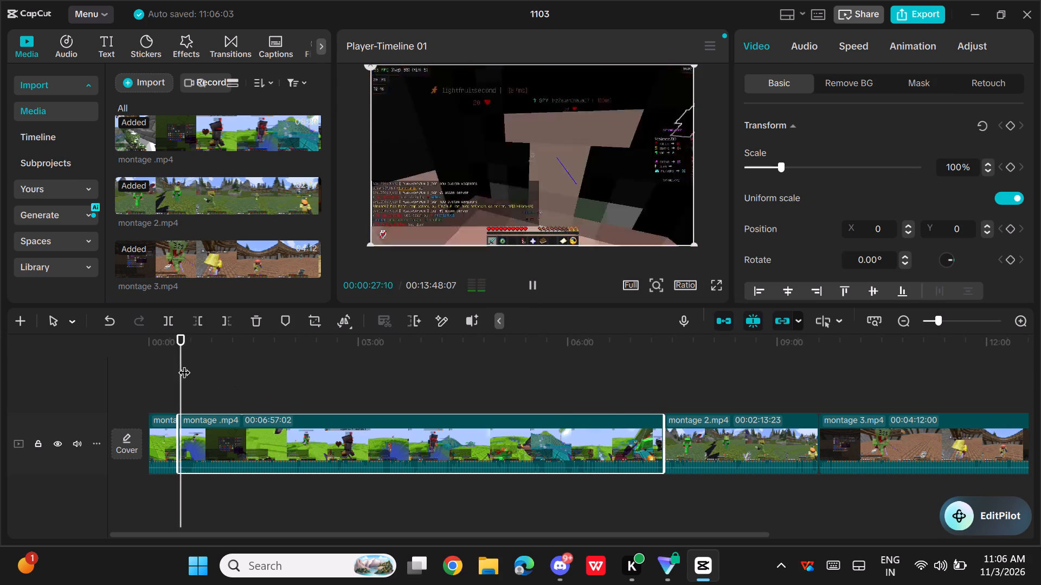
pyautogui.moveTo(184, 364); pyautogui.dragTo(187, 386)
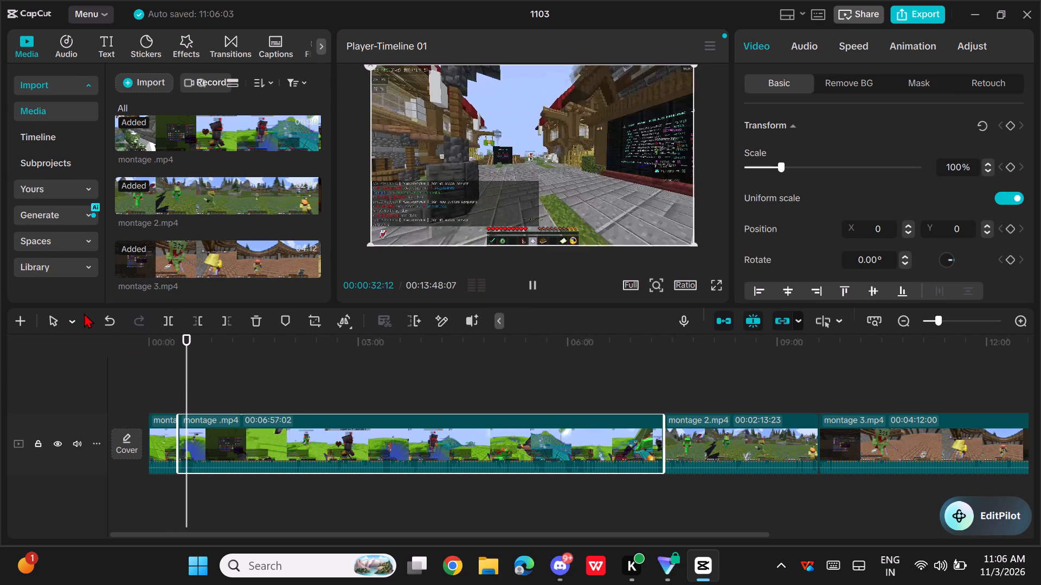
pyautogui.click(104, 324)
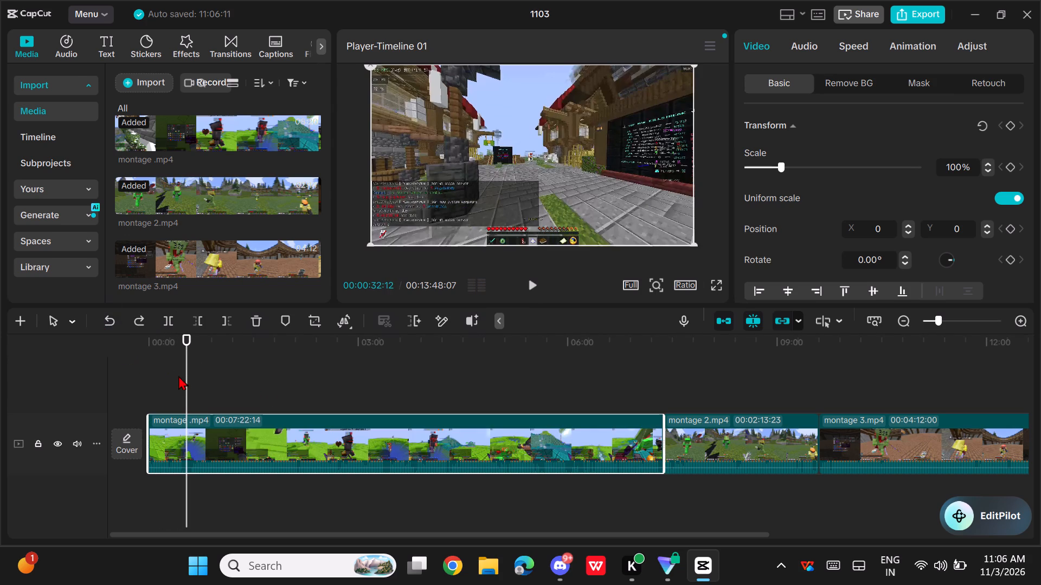
# Play the first montage clip from about 00:00:22:18 in short bursts and split it at 00:00:27:29.
pyautogui.click(175, 375)
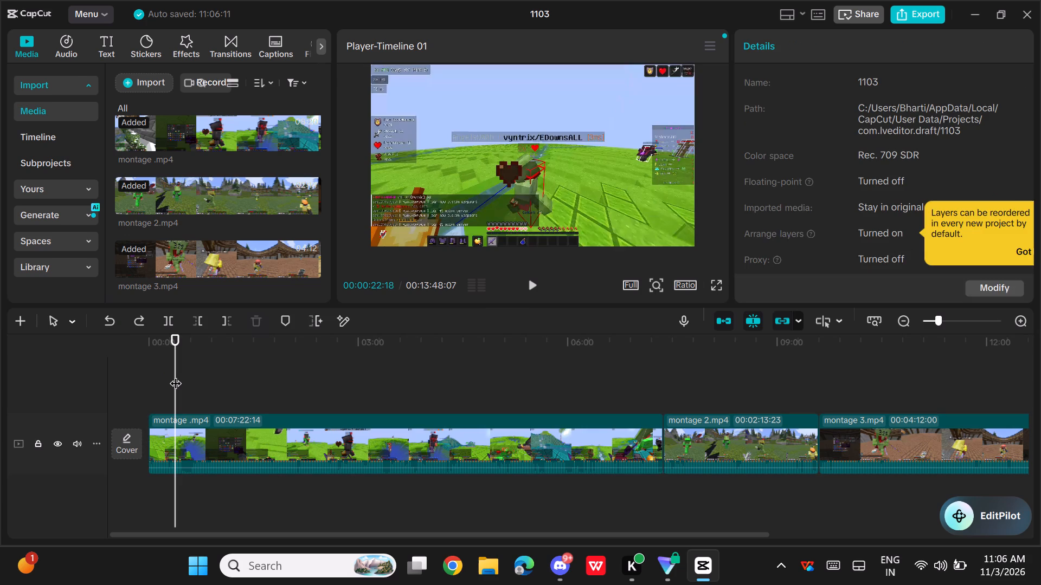
pyautogui.press('space')
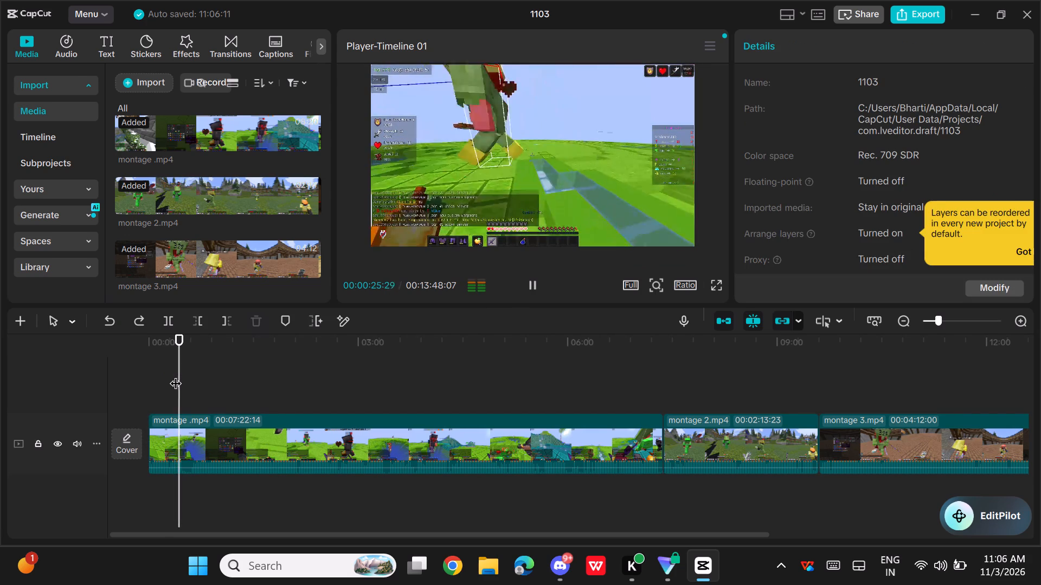
pyautogui.press('space')
pyautogui.press('space')
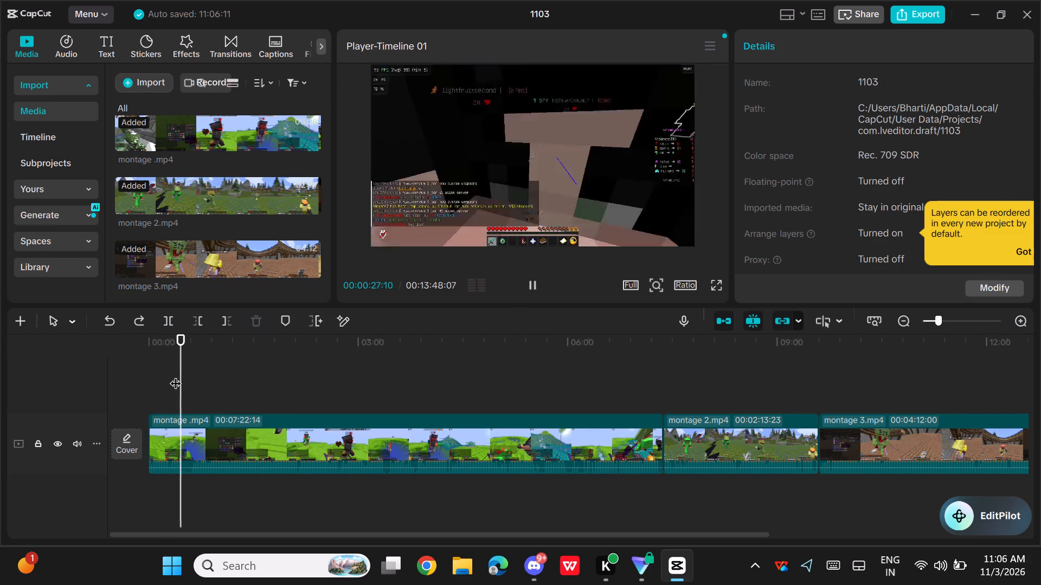
pyautogui.press('space')
pyautogui.press('space')
pyautogui.press('space')
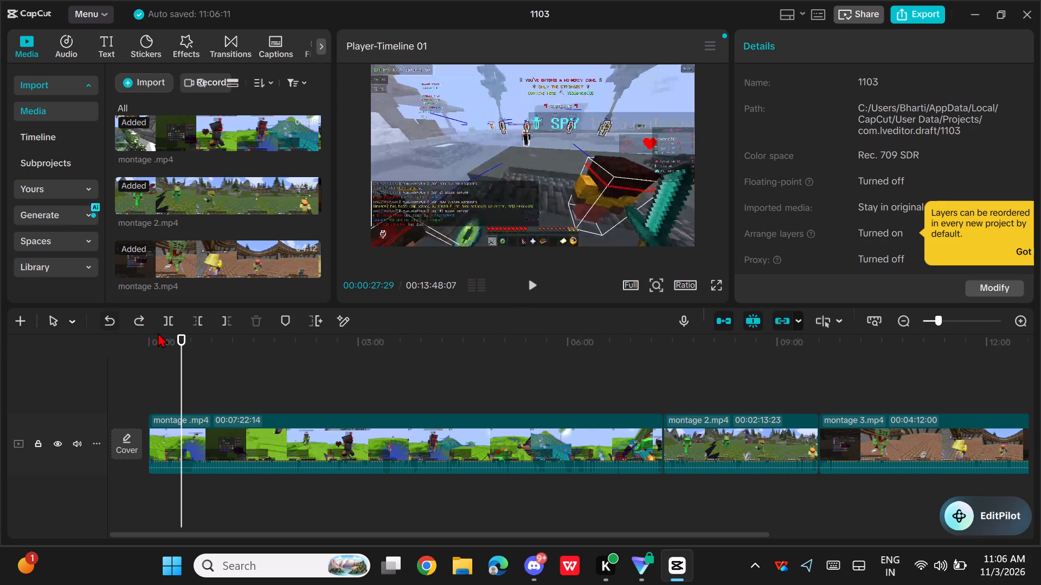
pyautogui.click(169, 327)
# Split the rest of the first montage recording at 00:01:45:17 and delete the section between the two cuts.
pyautogui.moveTo(183, 352); pyautogui.dragTo(203, 363)
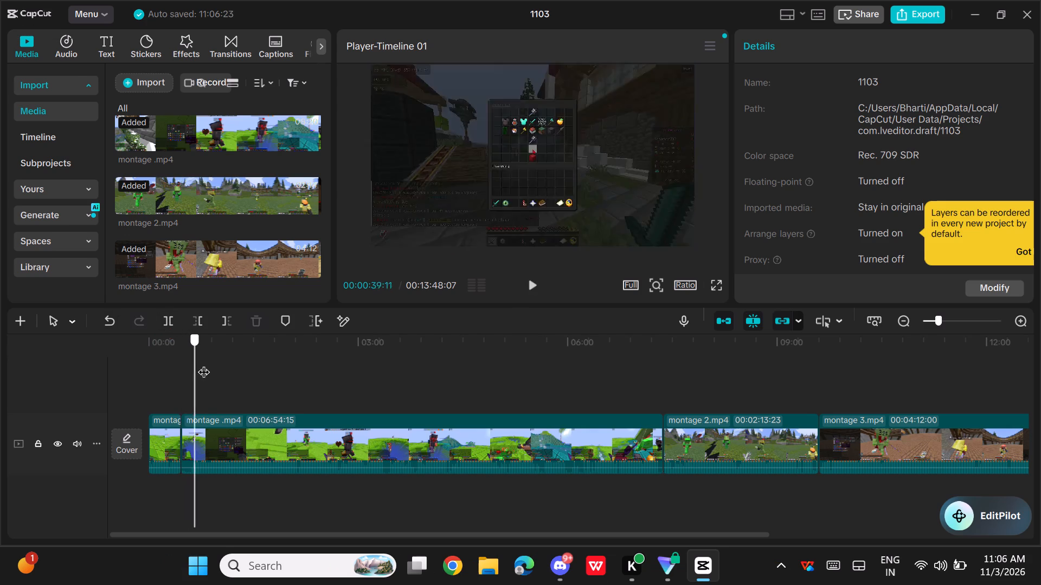
pyautogui.moveTo(203, 363); pyautogui.dragTo(232, 367)
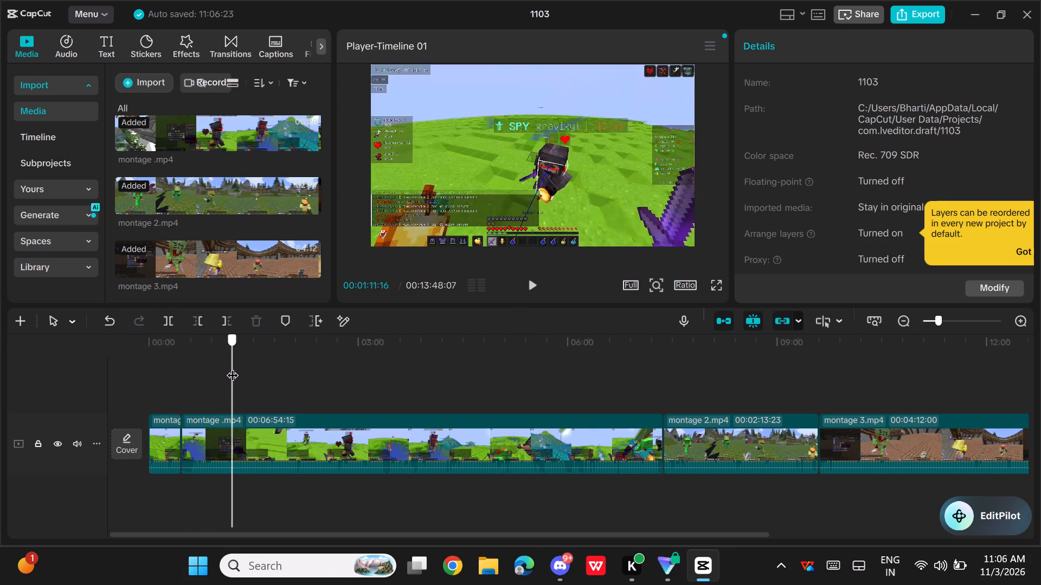
pyautogui.moveTo(232, 367); pyautogui.dragTo(283, 375)
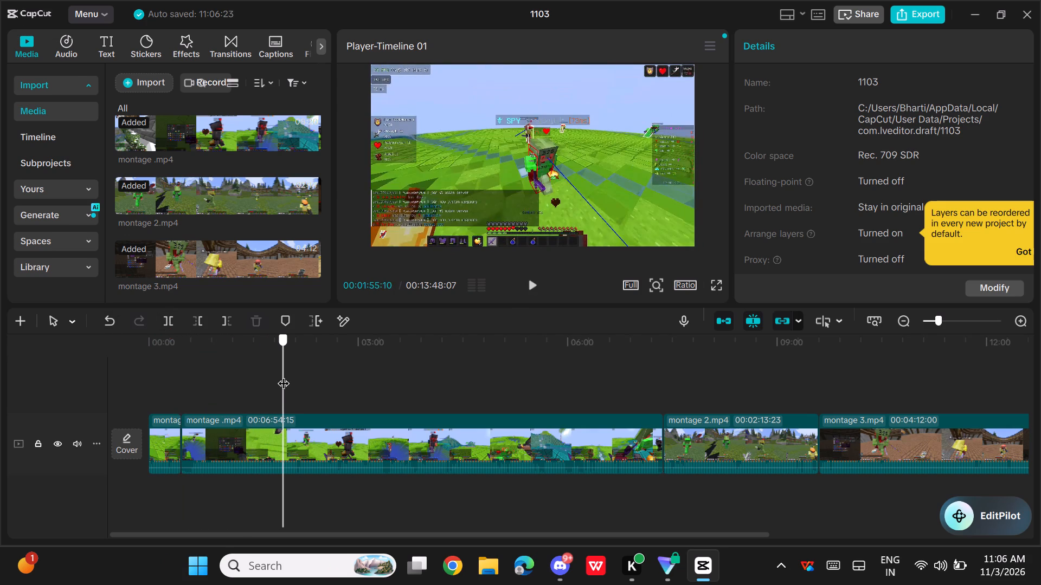
pyautogui.moveTo(283, 375); pyautogui.dragTo(317, 383)
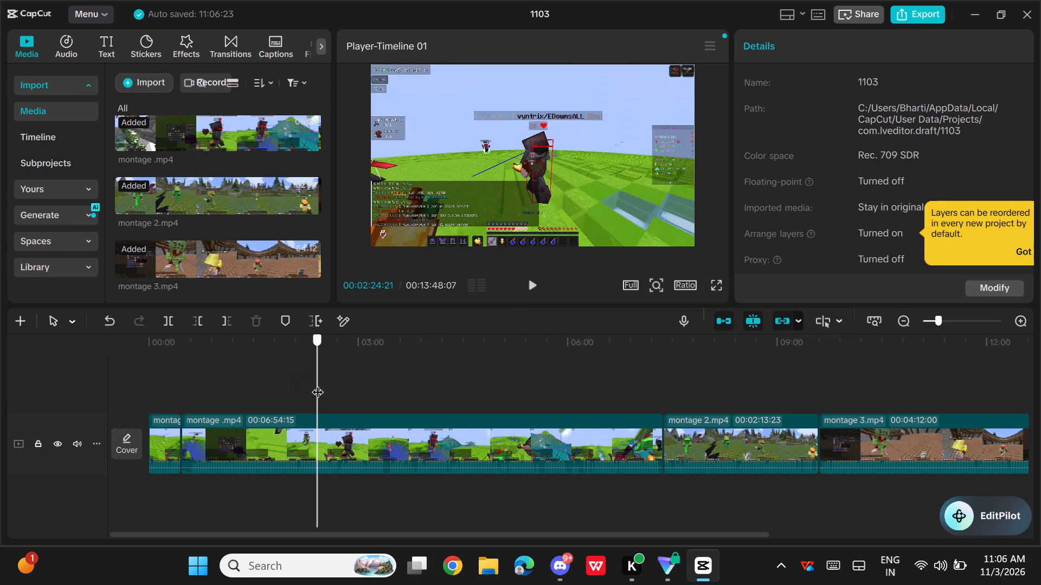
pyautogui.moveTo(317, 383); pyautogui.dragTo(295, 381)
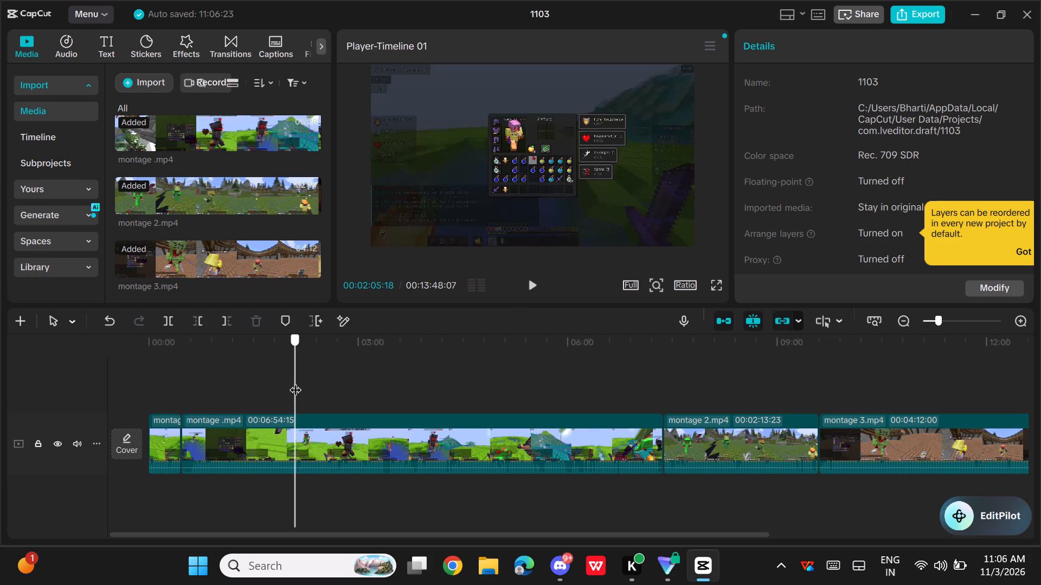
pyautogui.moveTo(295, 381); pyautogui.dragTo(286, 381)
pyautogui.press('space')
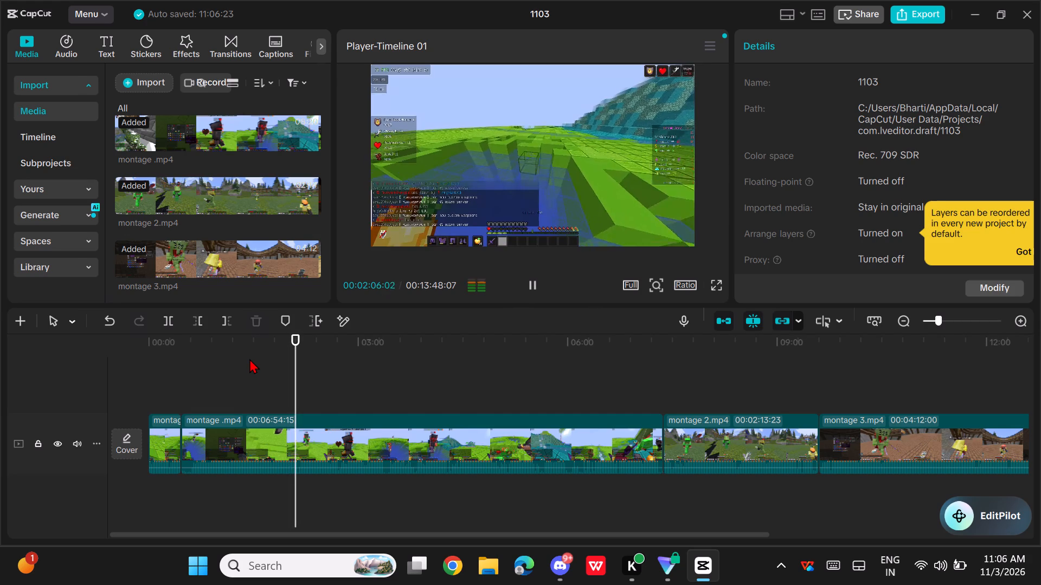
pyautogui.press('space')
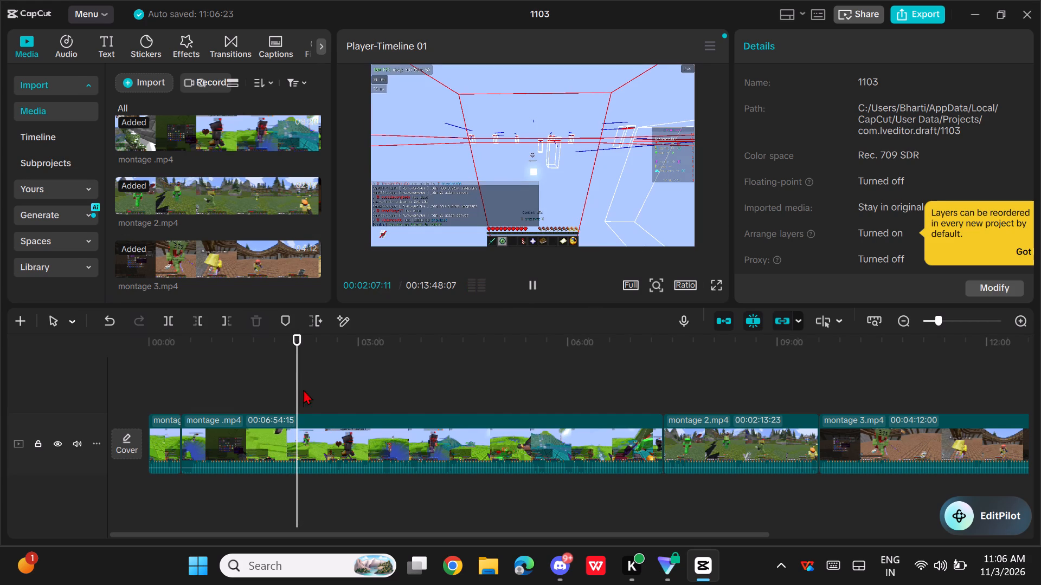
pyautogui.click(278, 389)
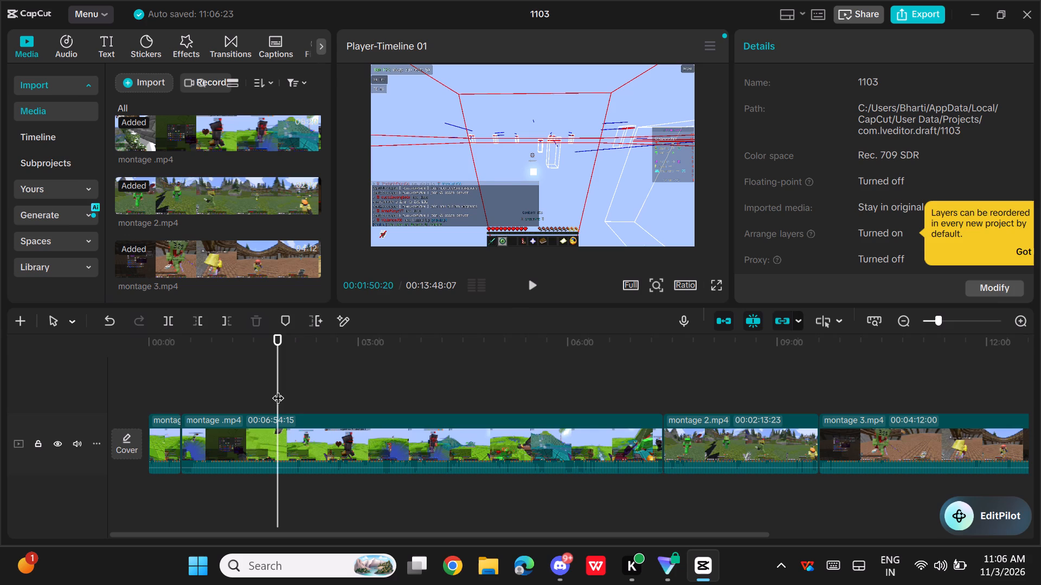
pyautogui.moveTo(278, 389); pyautogui.dragTo(275, 401)
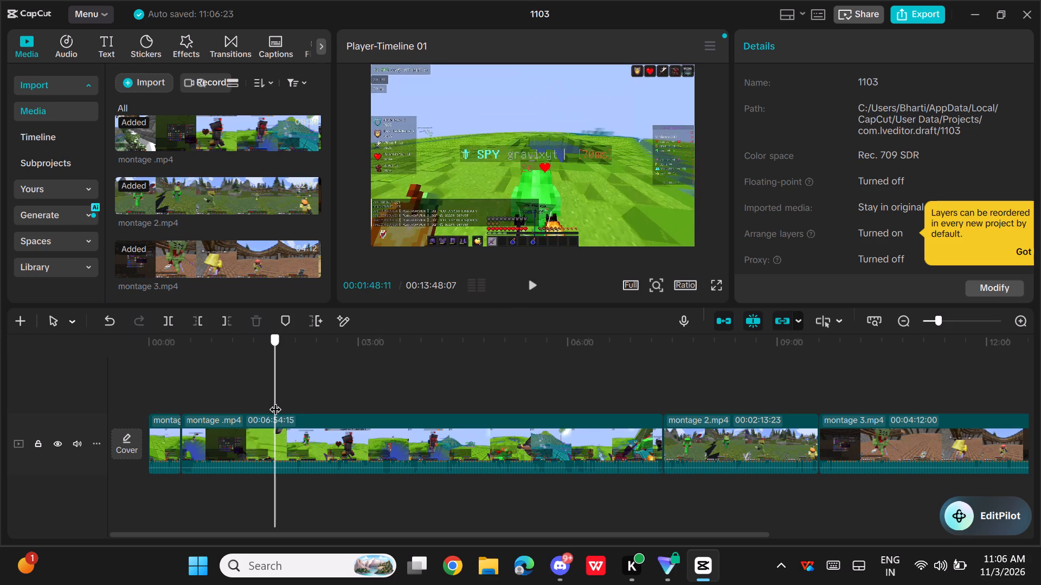
pyautogui.moveTo(275, 401); pyautogui.dragTo(266, 398)
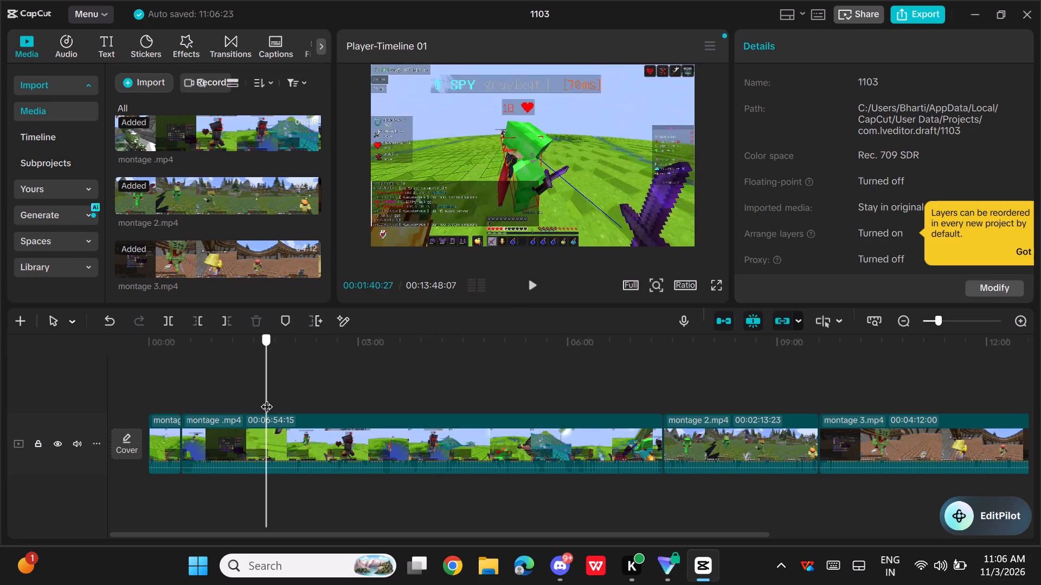
pyautogui.moveTo(266, 398); pyautogui.dragTo(294, 401)
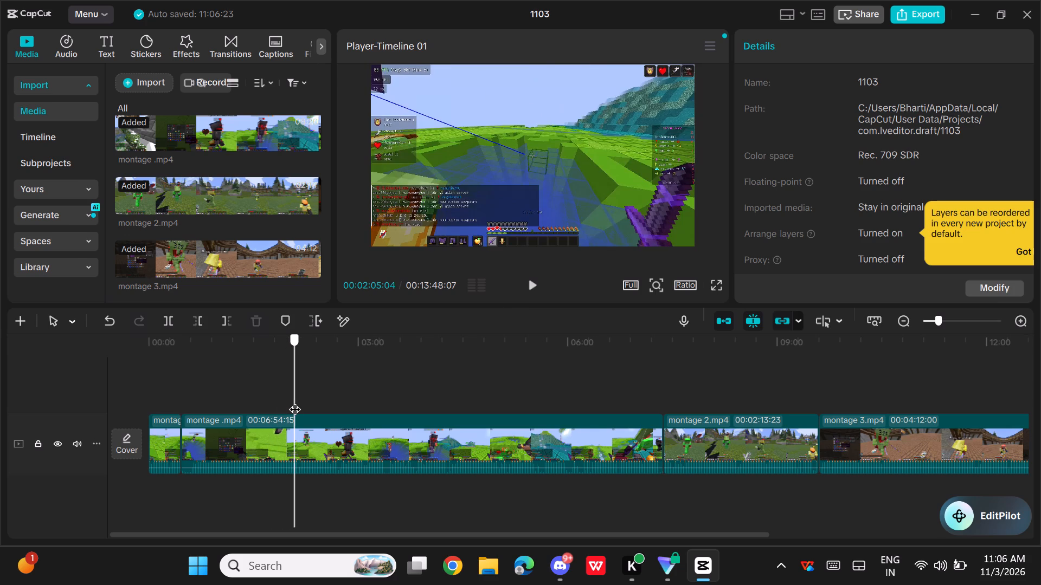
pyautogui.moveTo(294, 401); pyautogui.dragTo(284, 401)
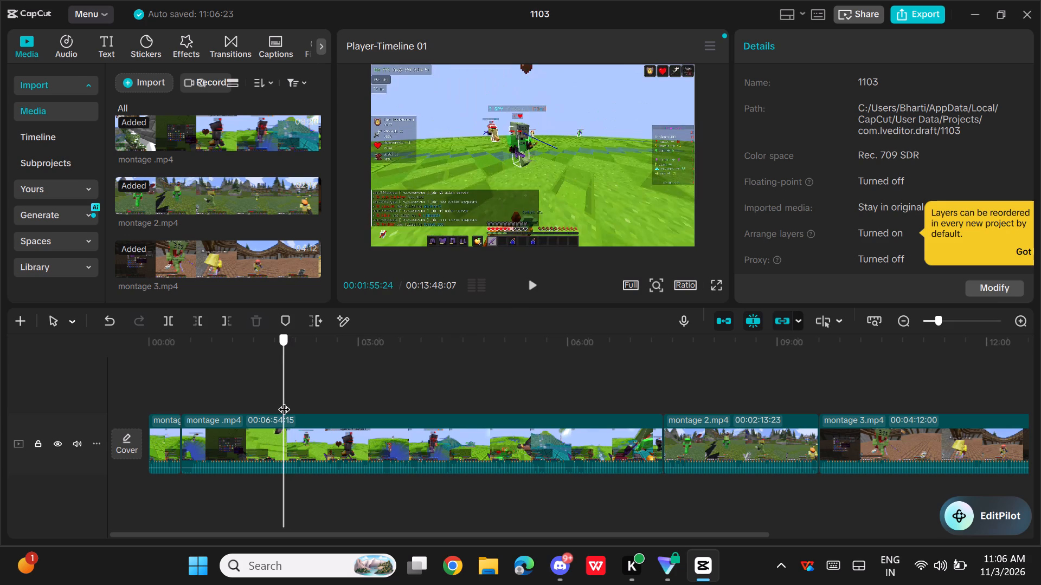
pyautogui.moveTo(284, 401); pyautogui.dragTo(272, 398)
pyautogui.click(170, 321)
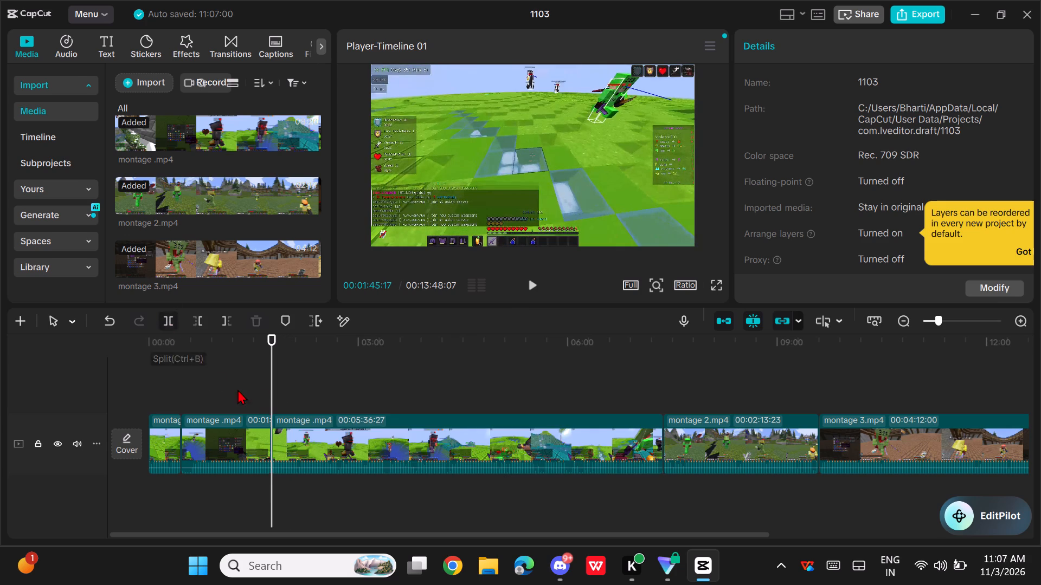
pyautogui.click(221, 432)
pyautogui.click(249, 324)
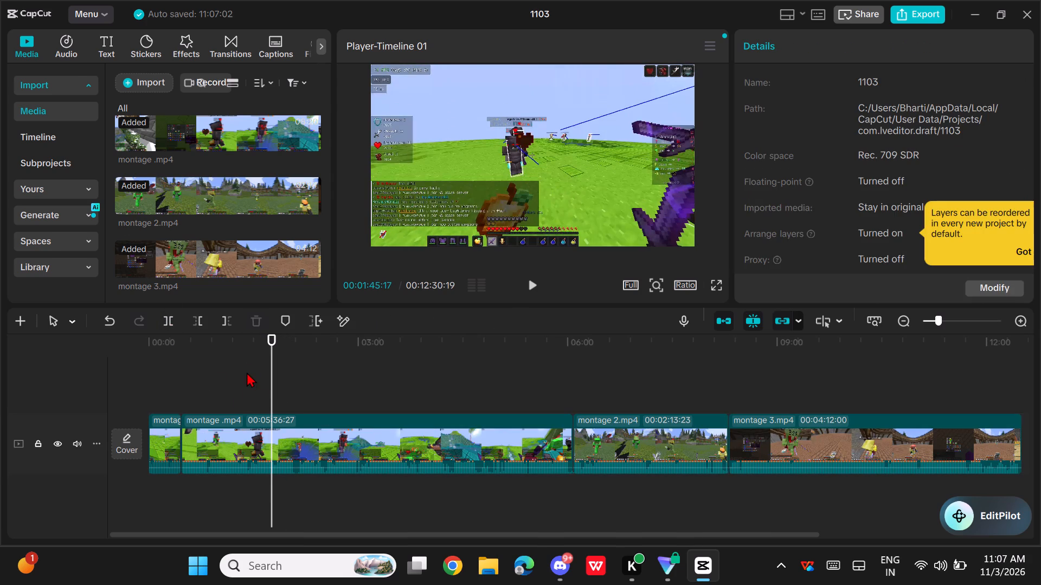
# Play the joined footage across the first cut and split the long montage clip at 00:00:49:26, just after the death screen.
pyautogui.moveTo(269, 381); pyautogui.dragTo(178, 395)
pyautogui.press('space')
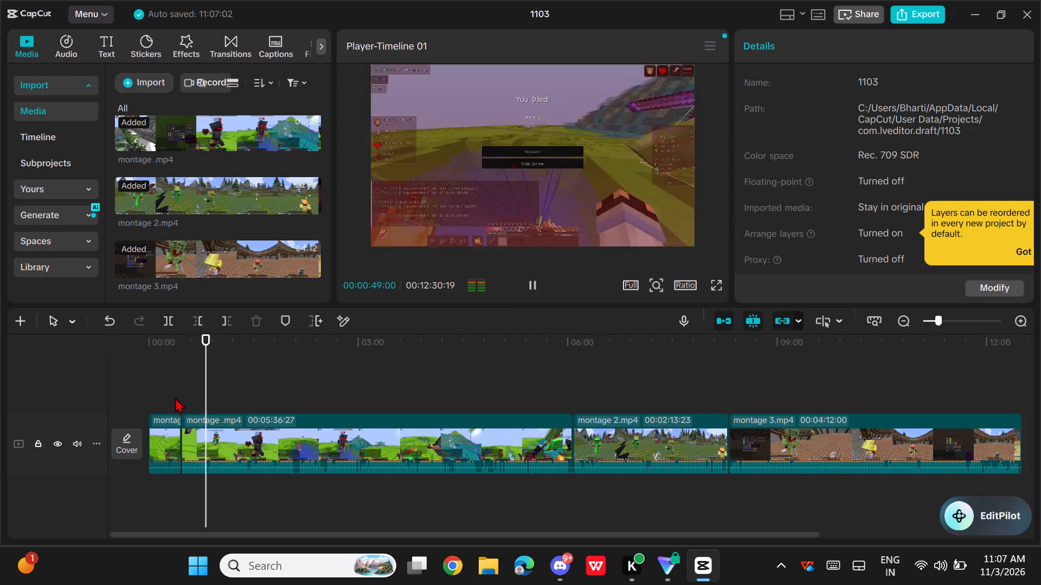
pyautogui.press('space')
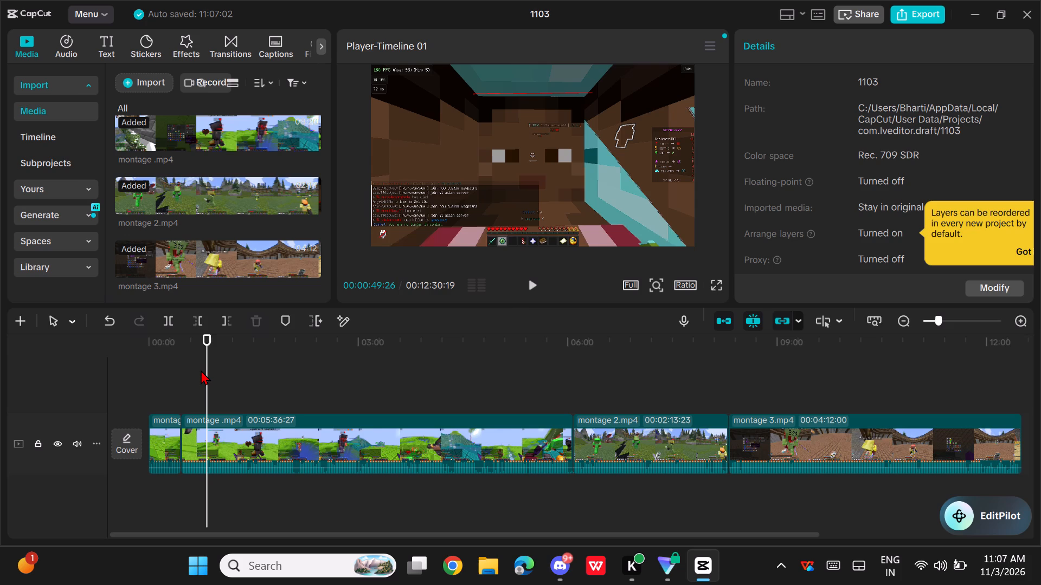
pyautogui.click(175, 321)
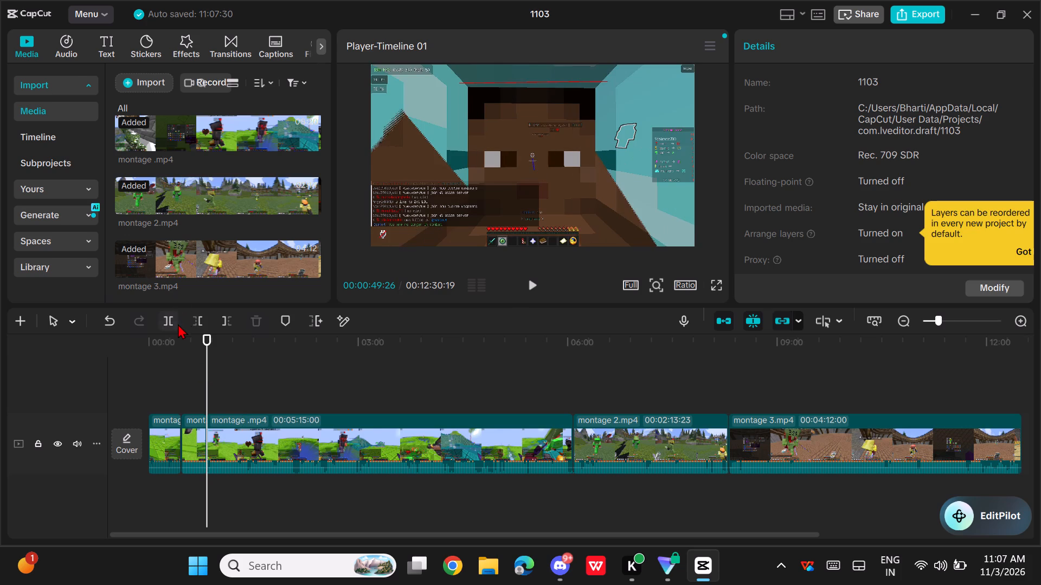
# Skim the remaining footage of the first montage recording and return the playhead to the start of the timeline.
pyautogui.moveTo(204, 375); pyautogui.dragTo(326, 418)
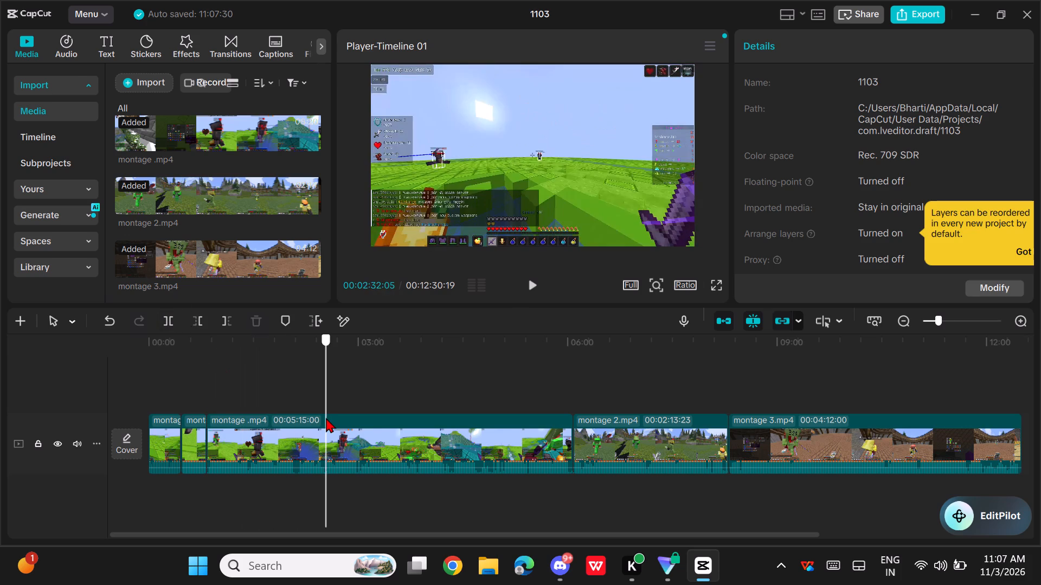
pyautogui.moveTo(326, 418); pyautogui.dragTo(517, 452)
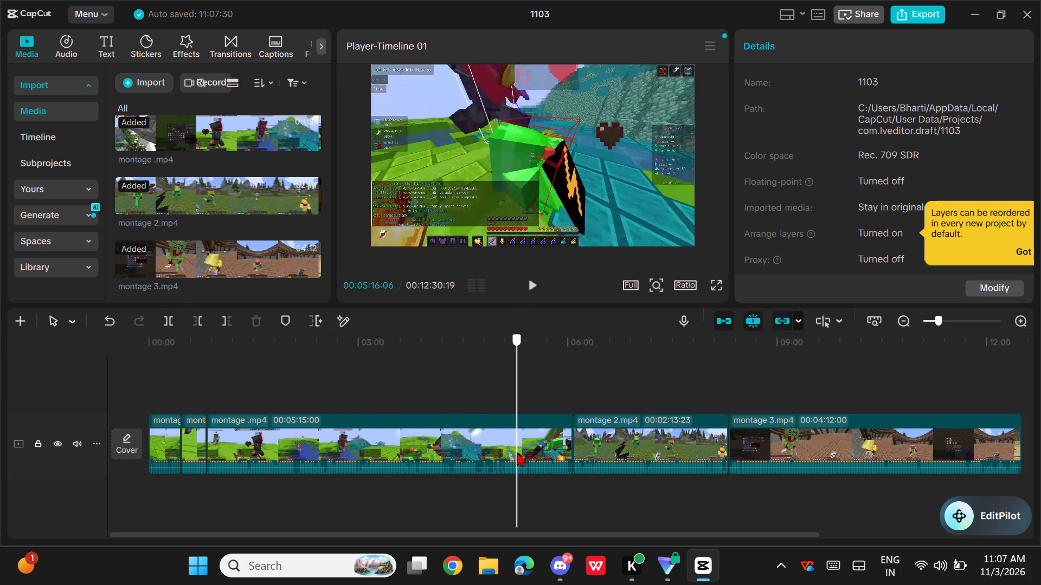
pyautogui.moveTo(517, 452); pyautogui.dragTo(414, 458)
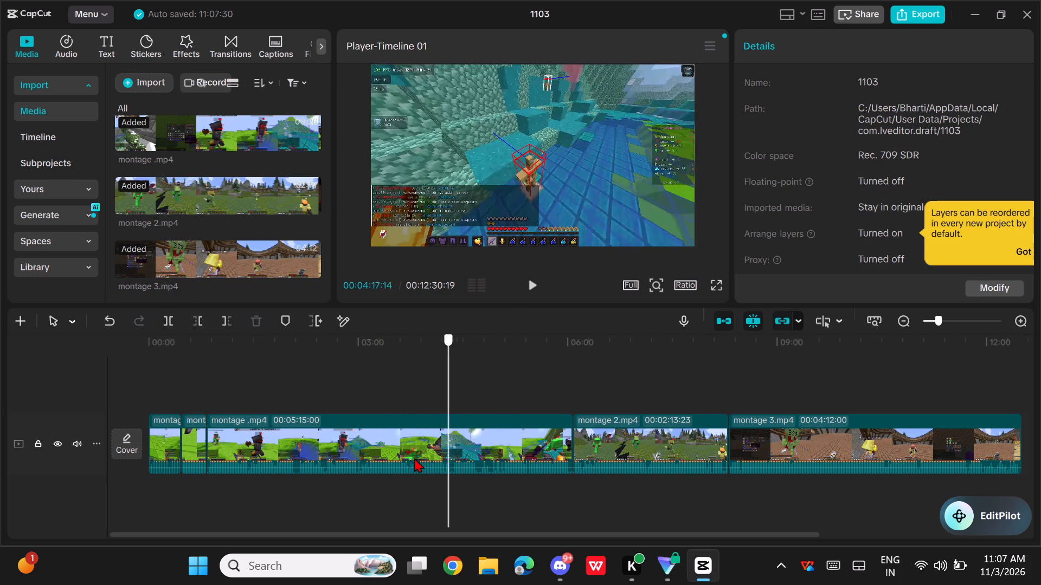
pyautogui.moveTo(414, 458); pyautogui.dragTo(0, 393)
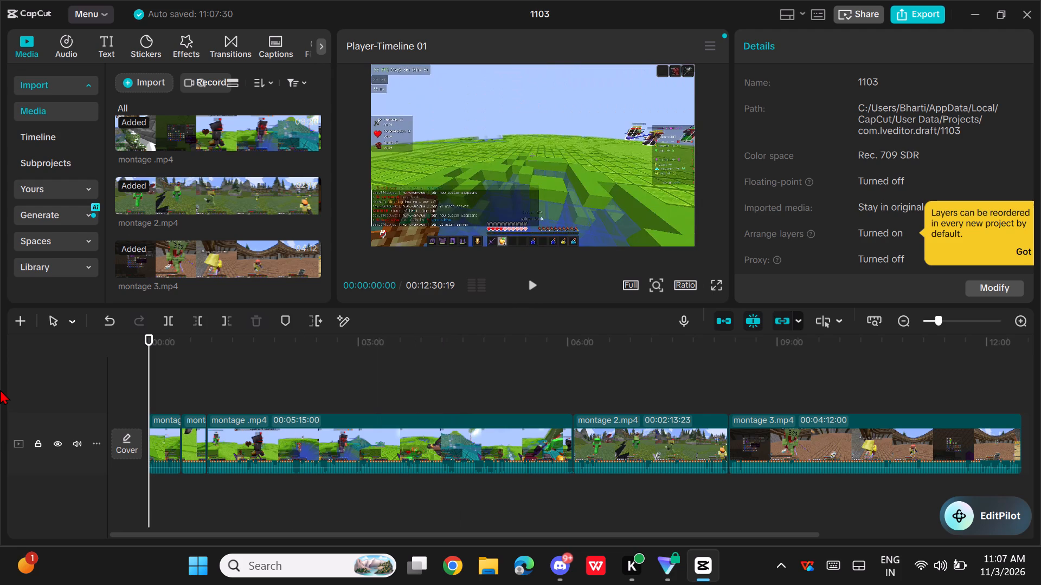
# Skim the first montage recording, split its long clip at 00:01:44:19, and delete the section between the 00:00:49:26 cut and this one.
pyautogui.click(142, 341)
pyautogui.moveTo(147, 349); pyautogui.dragTo(210, 361)
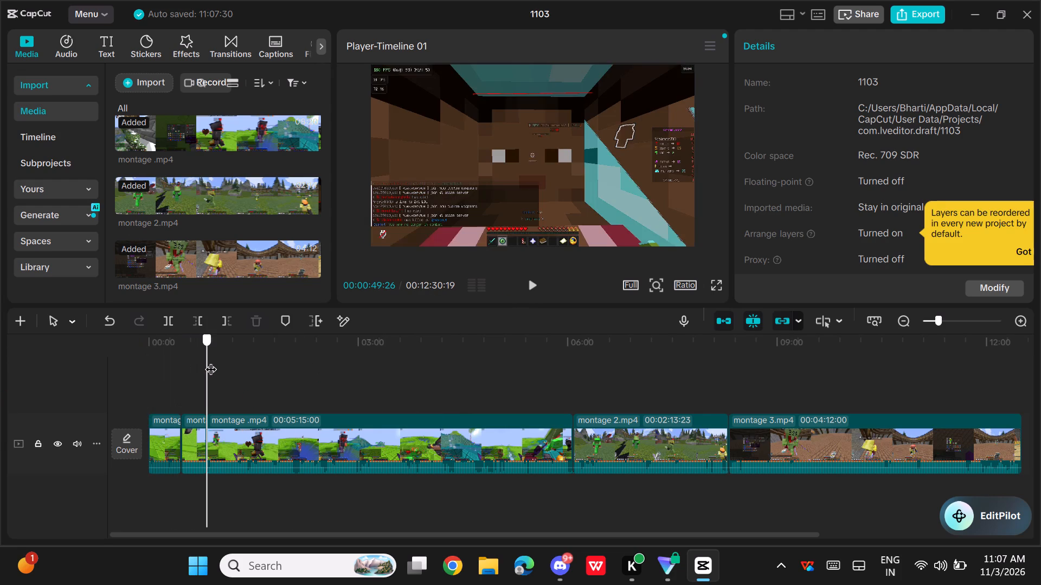
pyautogui.moveTo(210, 361); pyautogui.dragTo(261, 375)
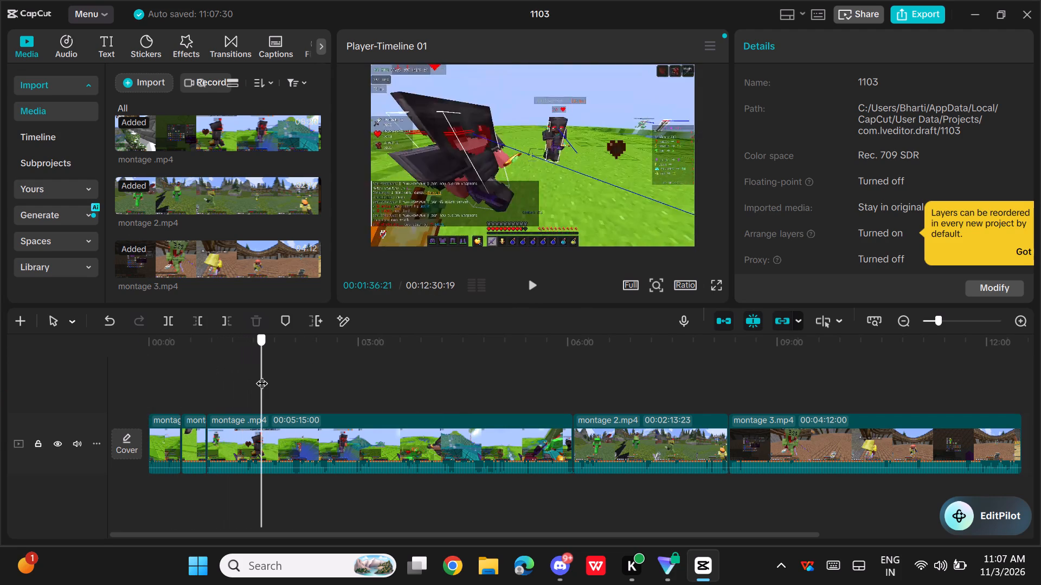
pyautogui.moveTo(261, 375); pyautogui.dragTo(293, 386)
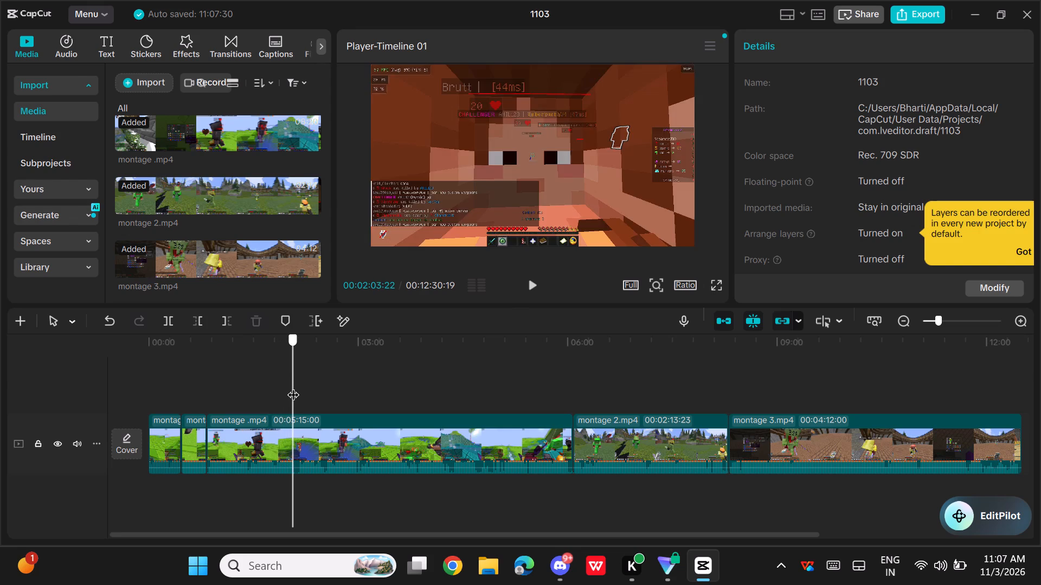
pyautogui.moveTo(293, 386); pyautogui.dragTo(276, 392)
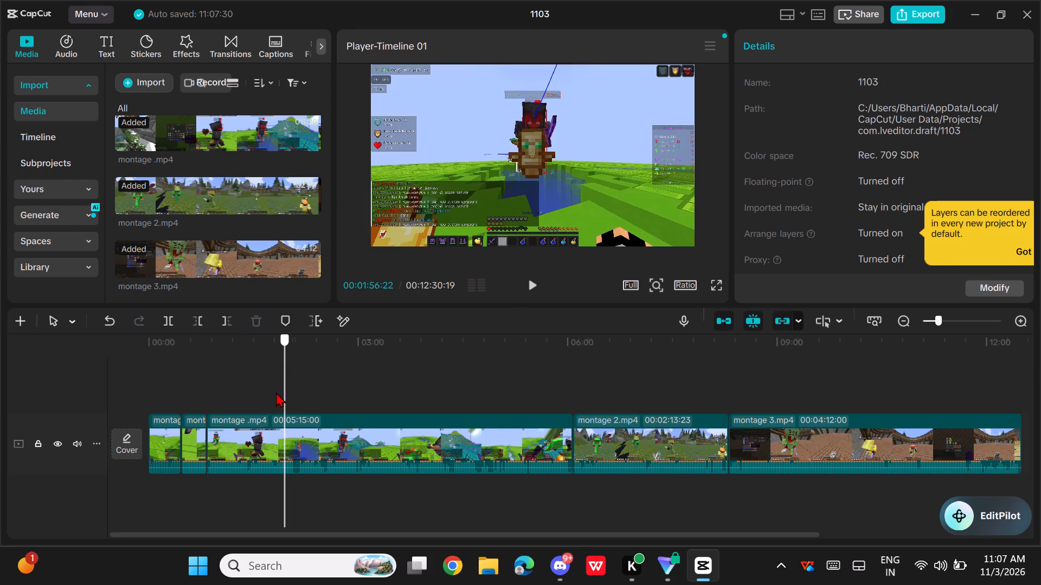
pyautogui.moveTo(276, 392); pyautogui.dragTo(293, 395)
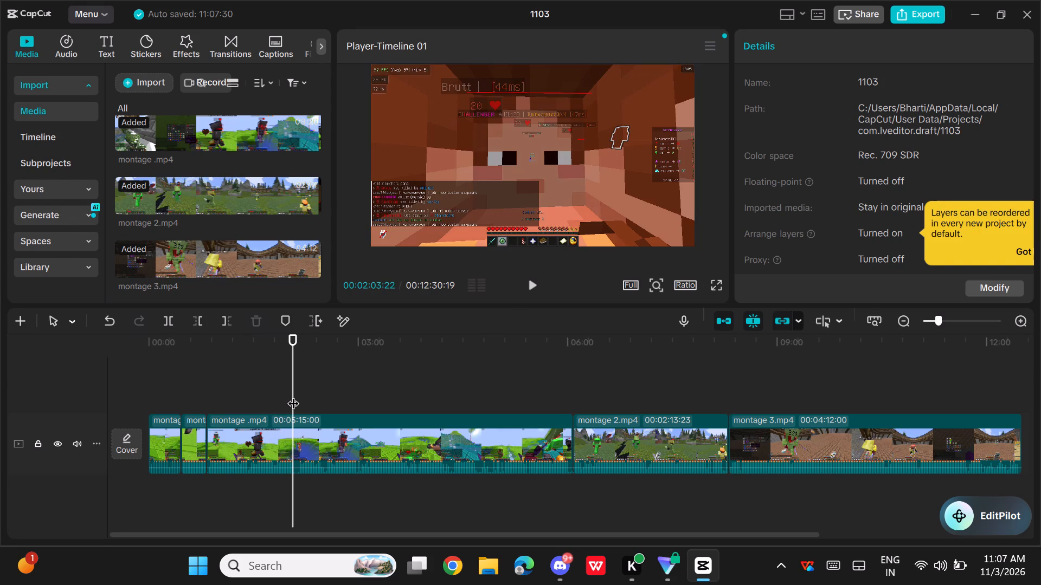
pyautogui.click(271, 395)
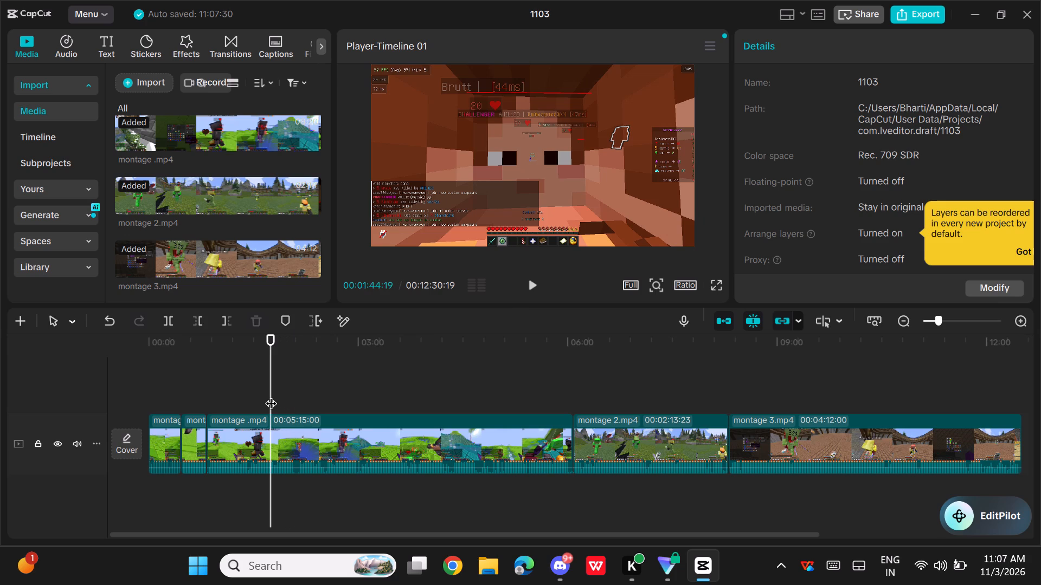
pyautogui.click(173, 316)
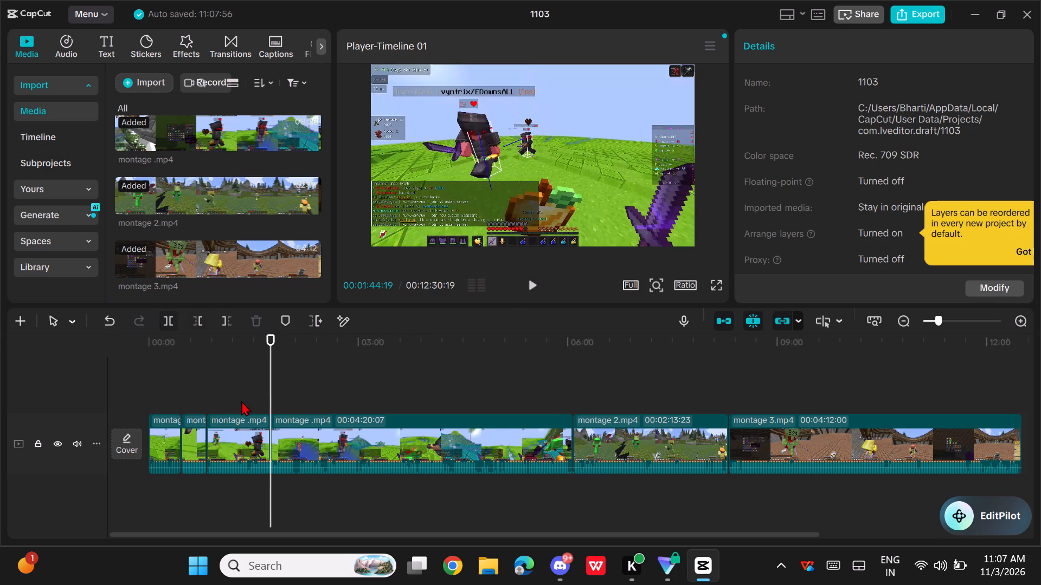
pyautogui.click(245, 440)
pyautogui.click(259, 318)
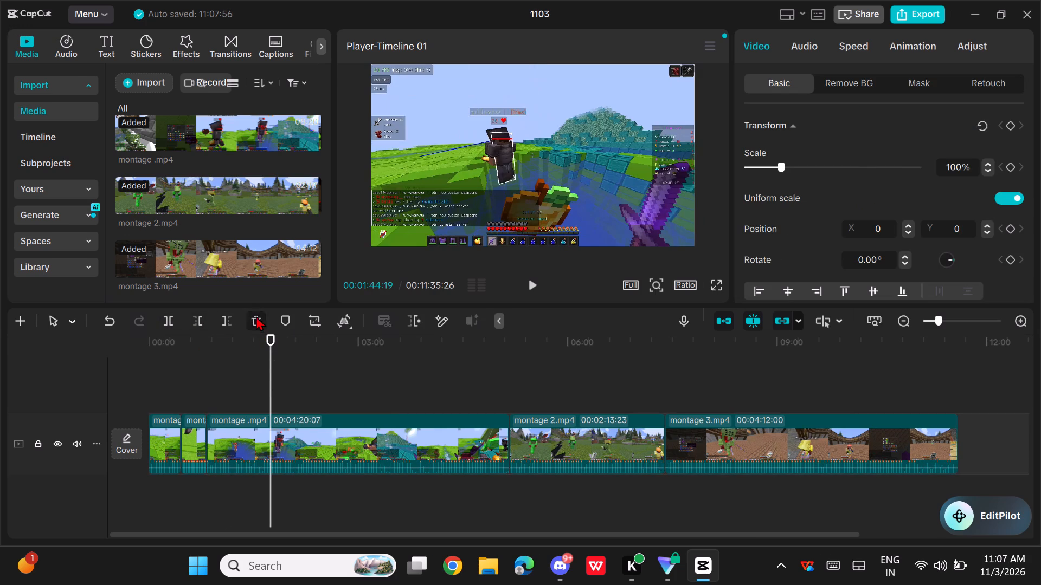
# Play from the second cut, split the long montage clip at 00:00:55:21, and delete the short piece before the new cut.
pyautogui.click(205, 386)
pyautogui.press('space')
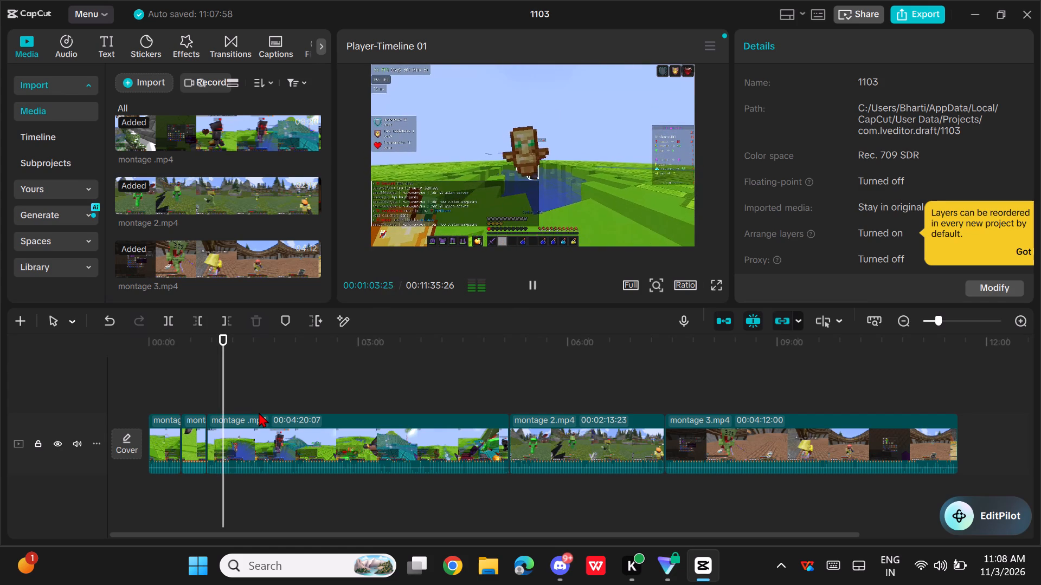
pyautogui.press('space')
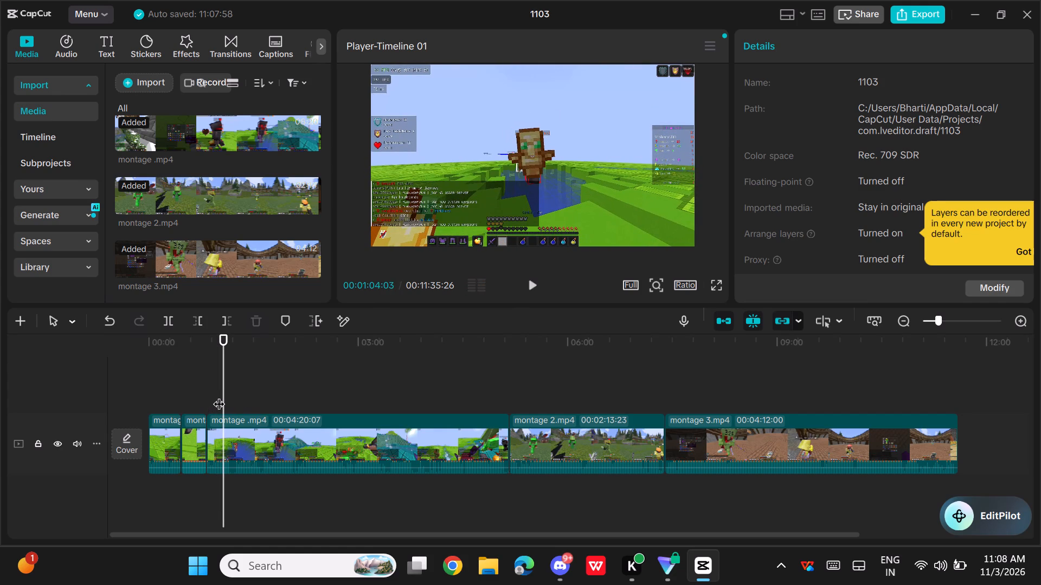
pyautogui.moveTo(219, 395); pyautogui.dragTo(214, 401)
pyautogui.click(159, 330)
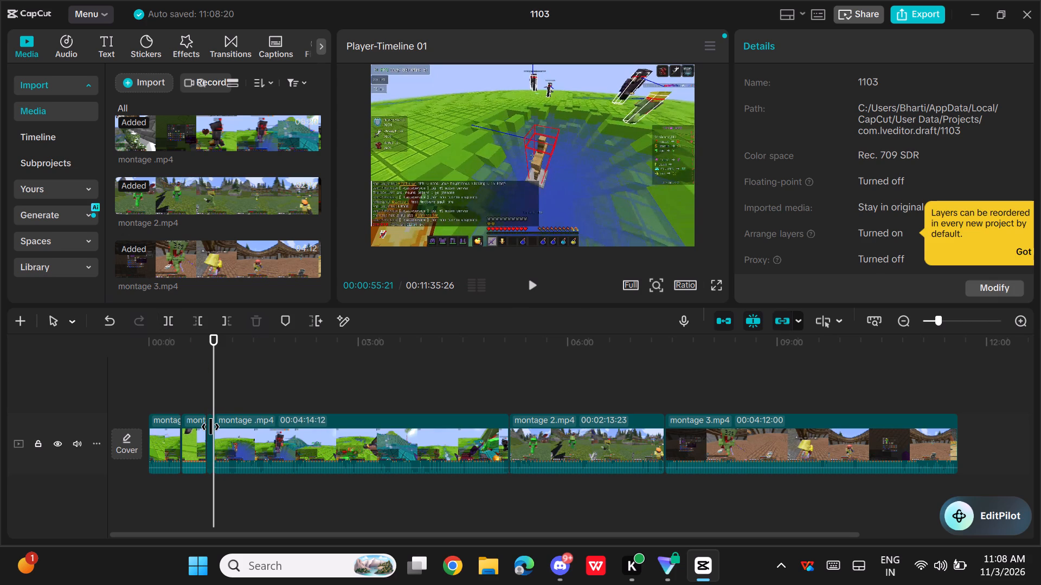
pyautogui.click(210, 427)
pyautogui.click(253, 324)
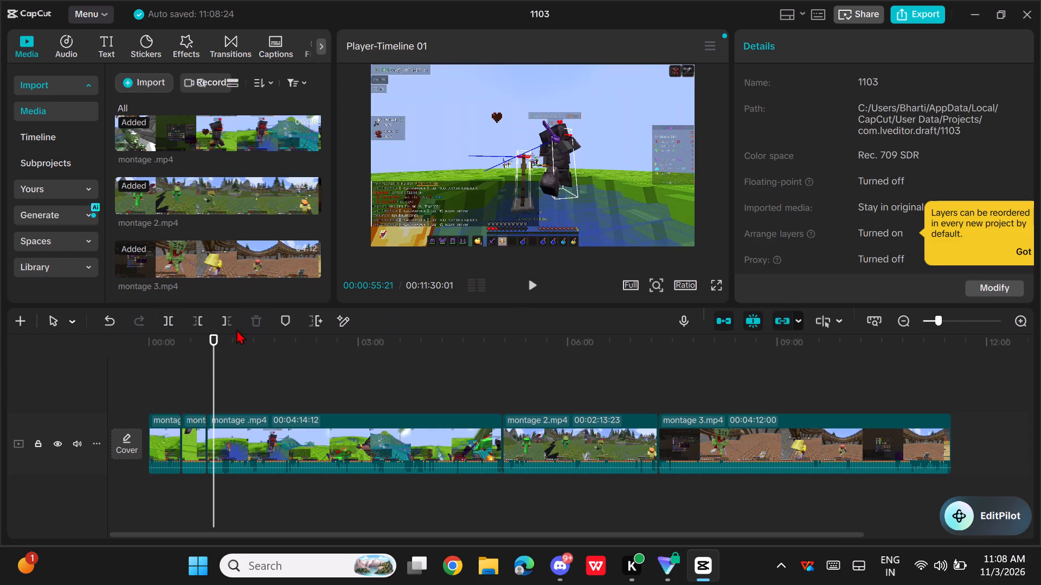
# Play on from 00:00:55:21, split the long montage clip at 00:01:03:03, and skim the footage just after the cut.
pyautogui.press('space')
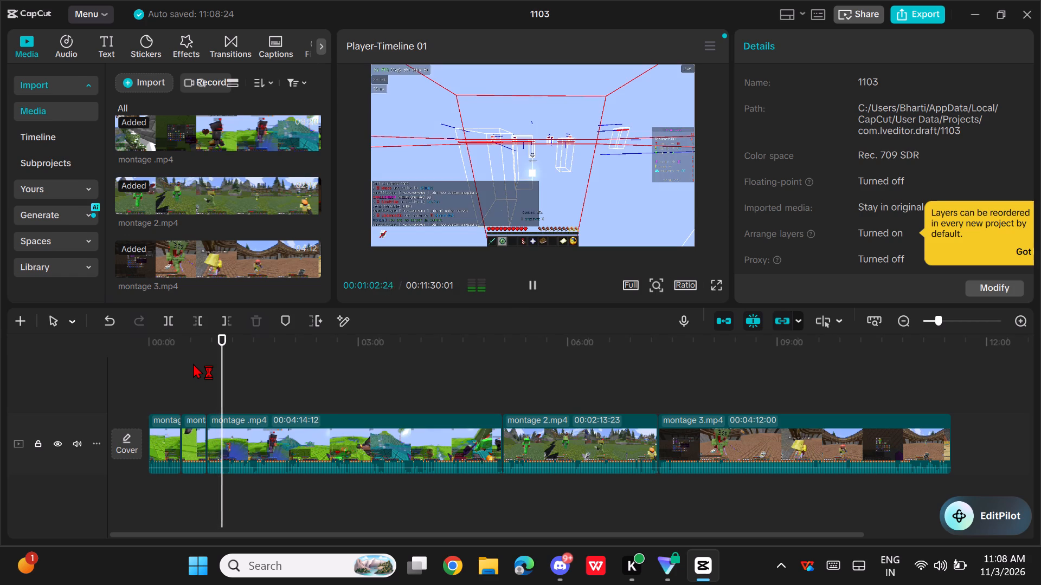
pyautogui.press('space')
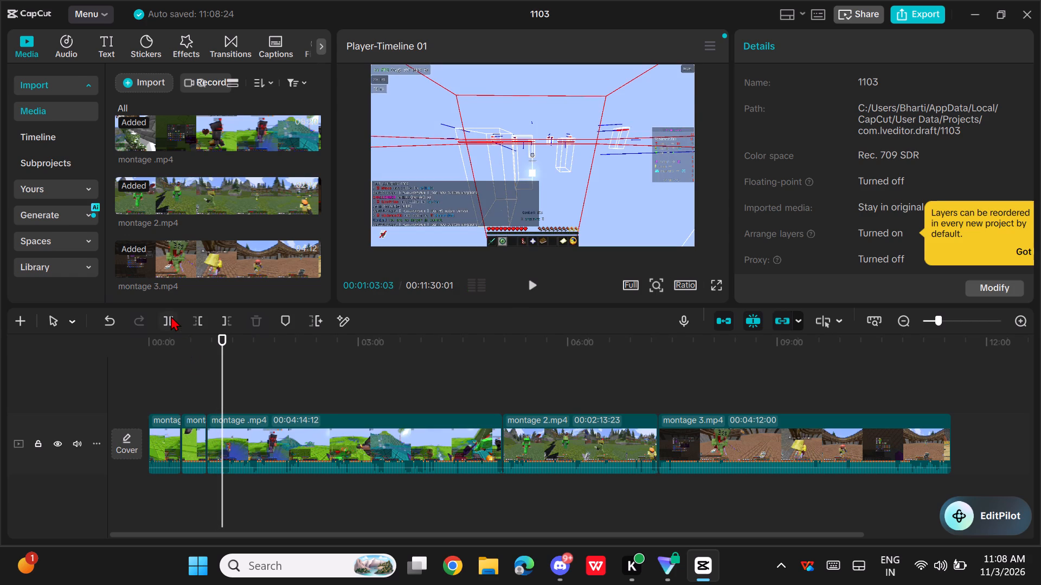
pyautogui.click(171, 316)
pyautogui.moveTo(227, 347); pyautogui.dragTo(250, 392)
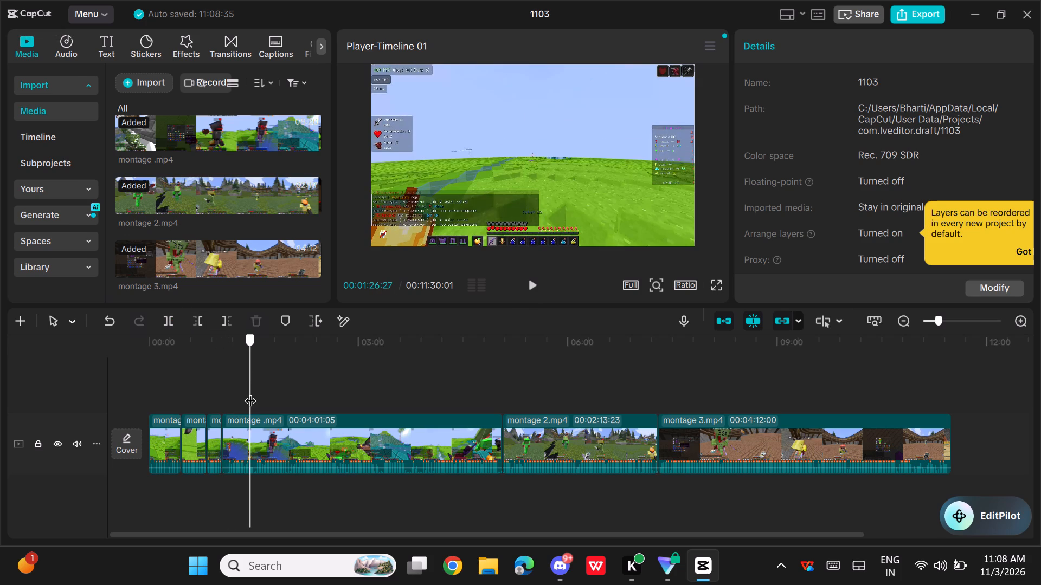
pyautogui.moveTo(250, 392); pyautogui.dragTo(230, 404)
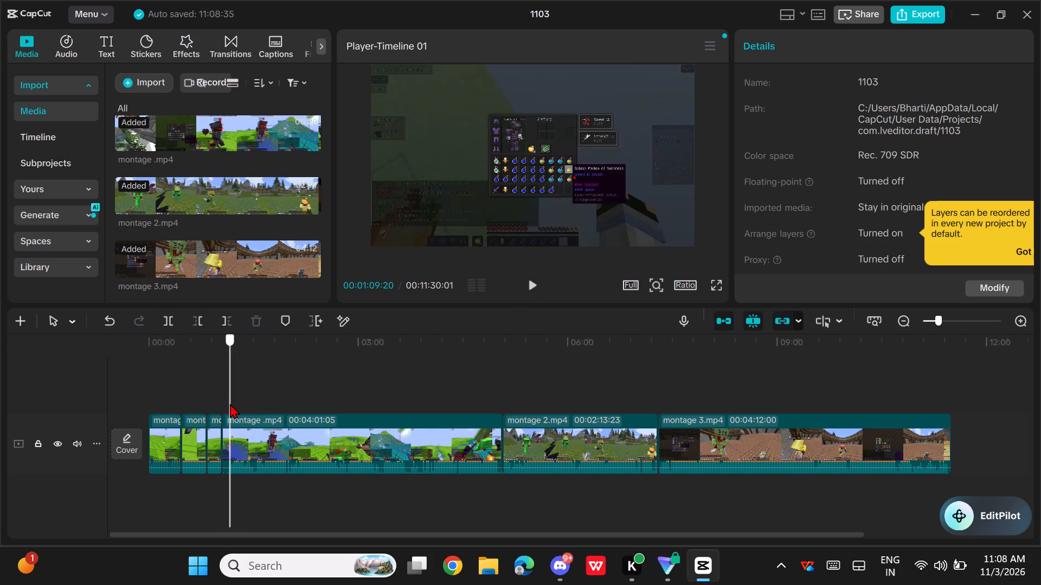
pyautogui.moveTo(230, 404); pyautogui.dragTo(222, 406)
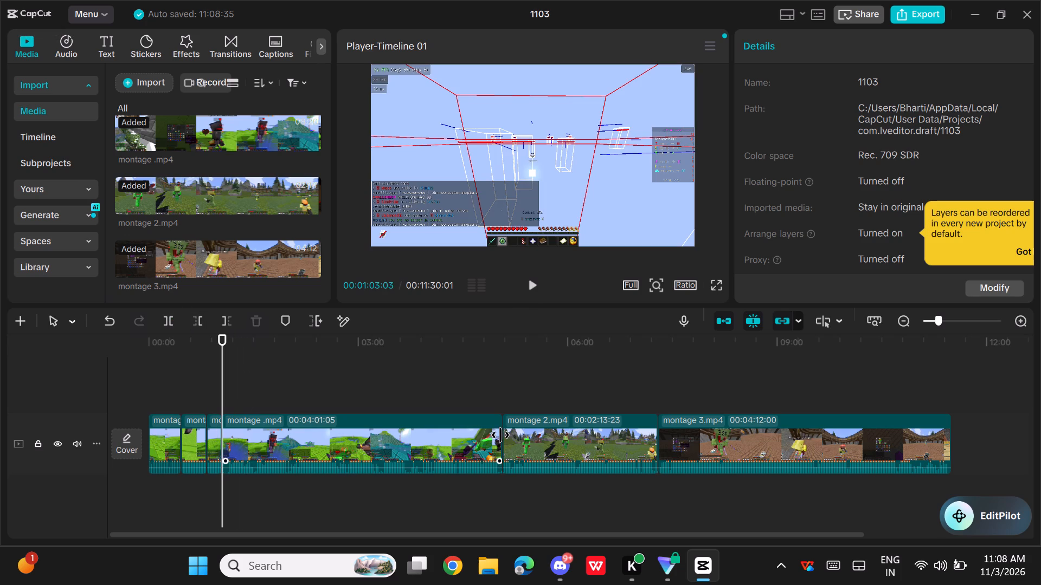
# Switch to Chrome, search Google for "plain black theme photo" and show the image results.
pyautogui.click(449, 554)
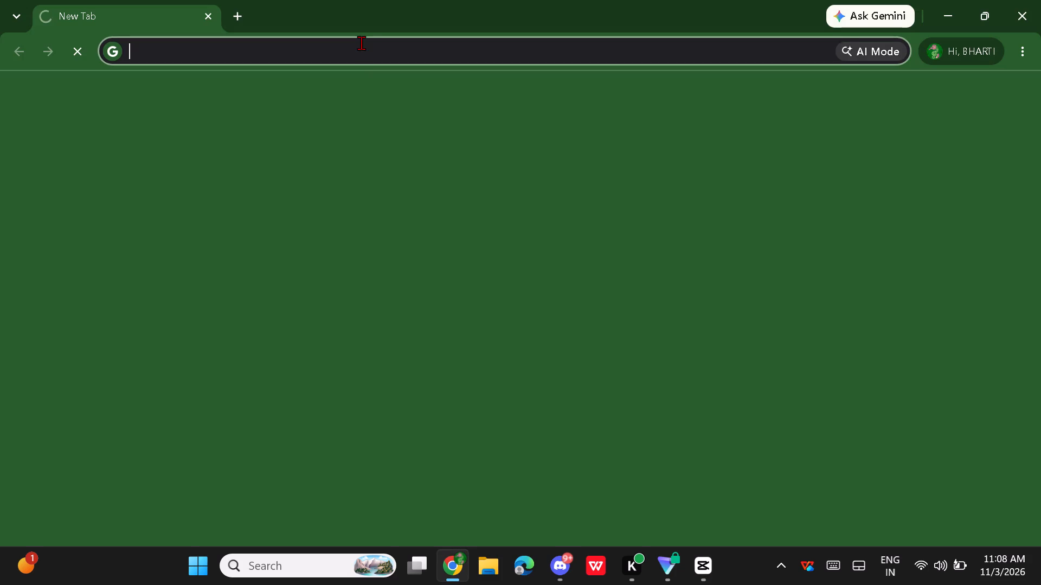
pyautogui.click(356, 42)
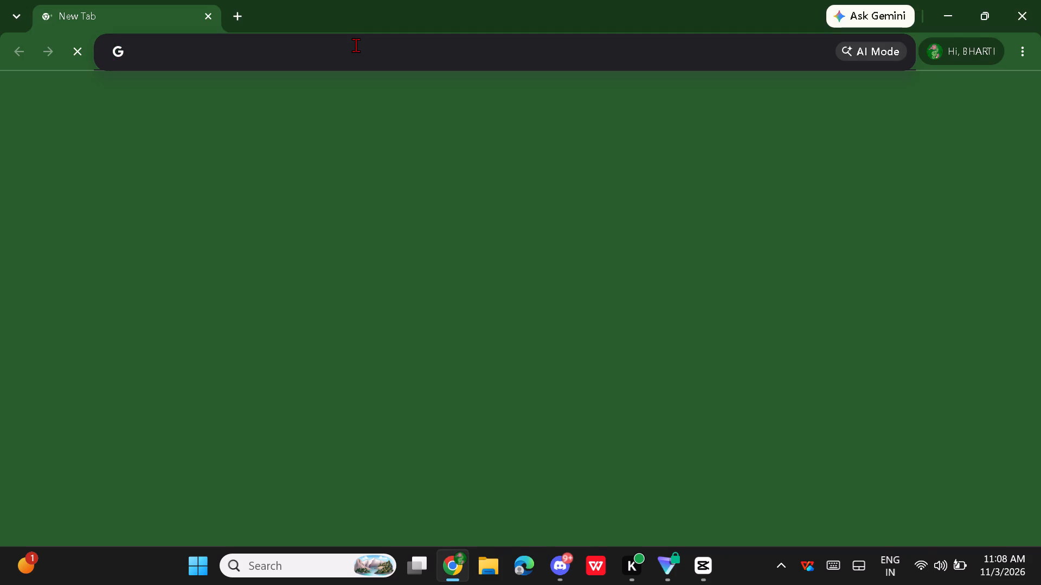
pyautogui.write('plain black theme photo')
pyautogui.press('Return')
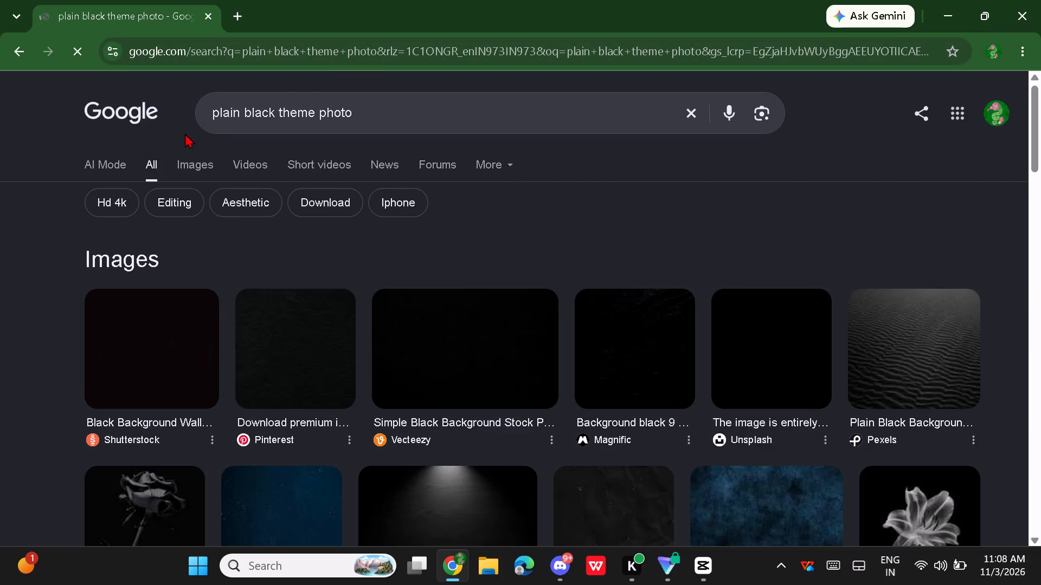
pyautogui.click(191, 162)
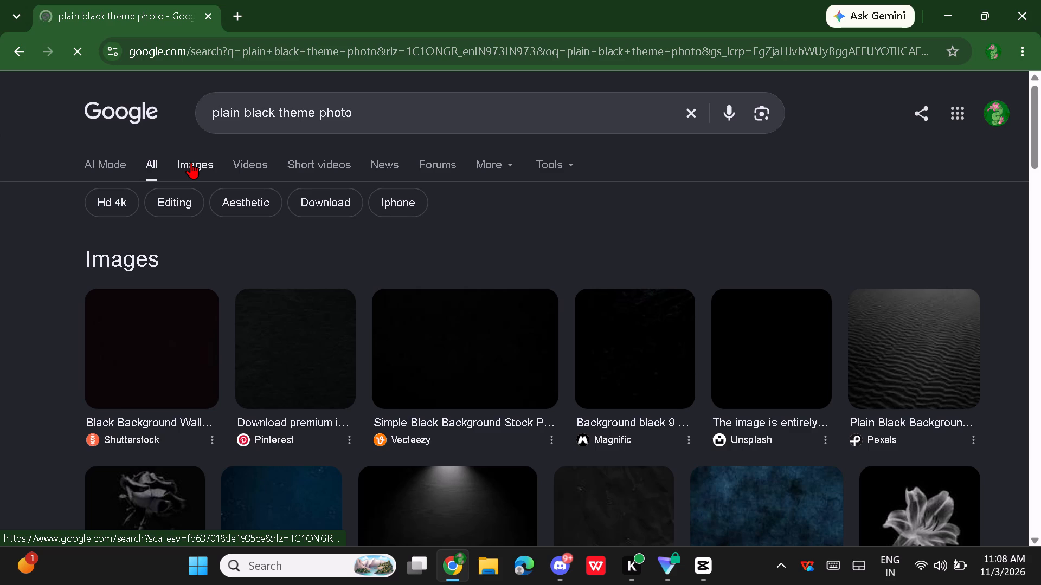
pyautogui.click(191, 162)
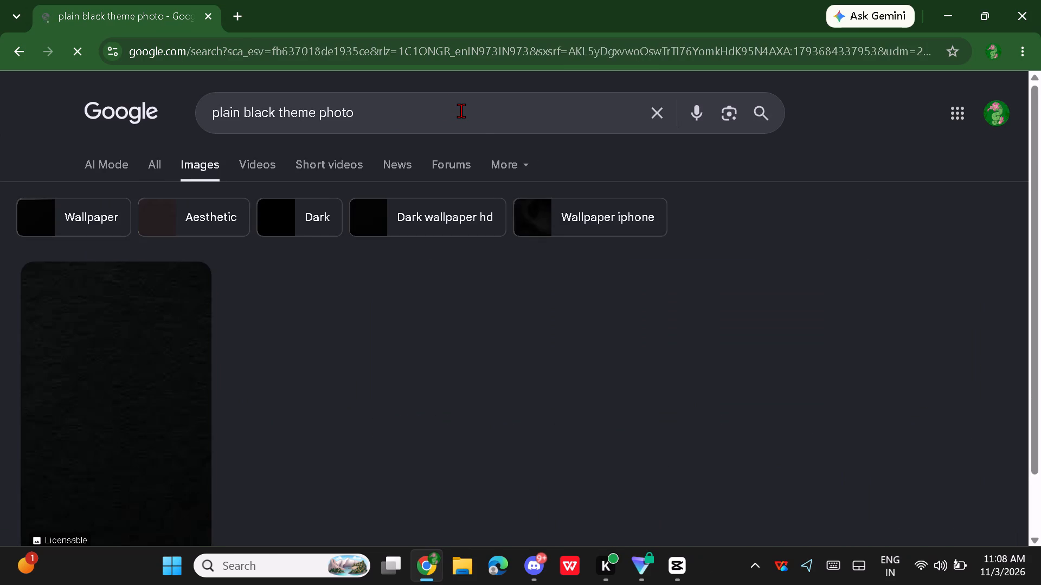
# Save the first black background image from the results to the computer and view the recent downloads.
pyautogui.rightClick(148, 358)
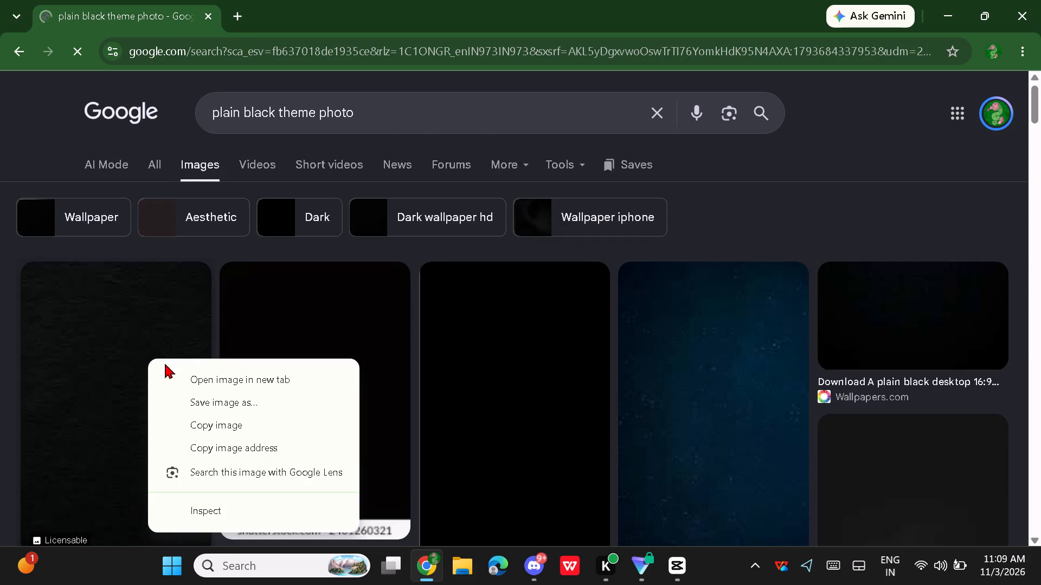
pyautogui.click(230, 401)
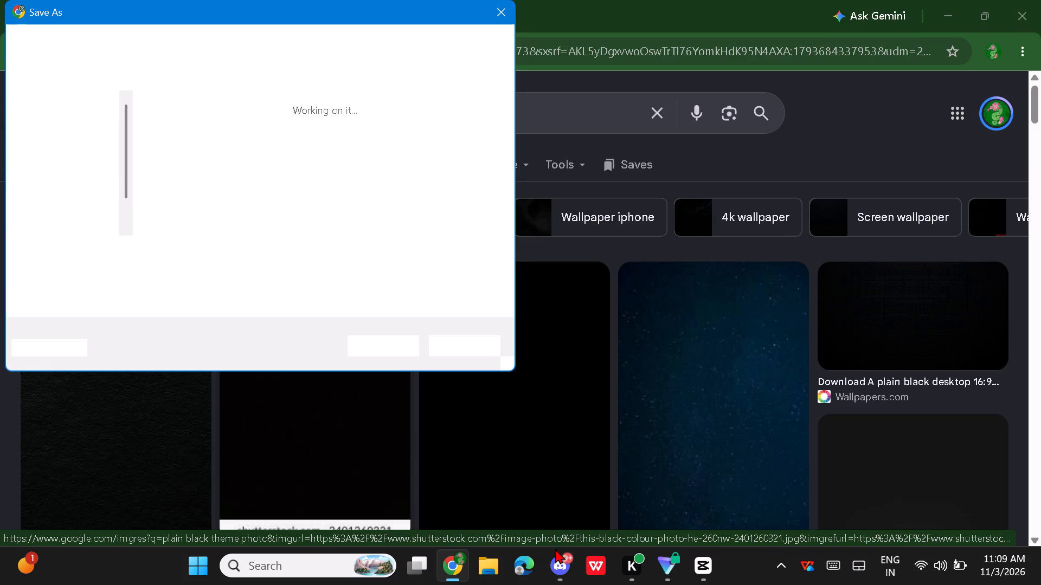
pyautogui.click(376, 347)
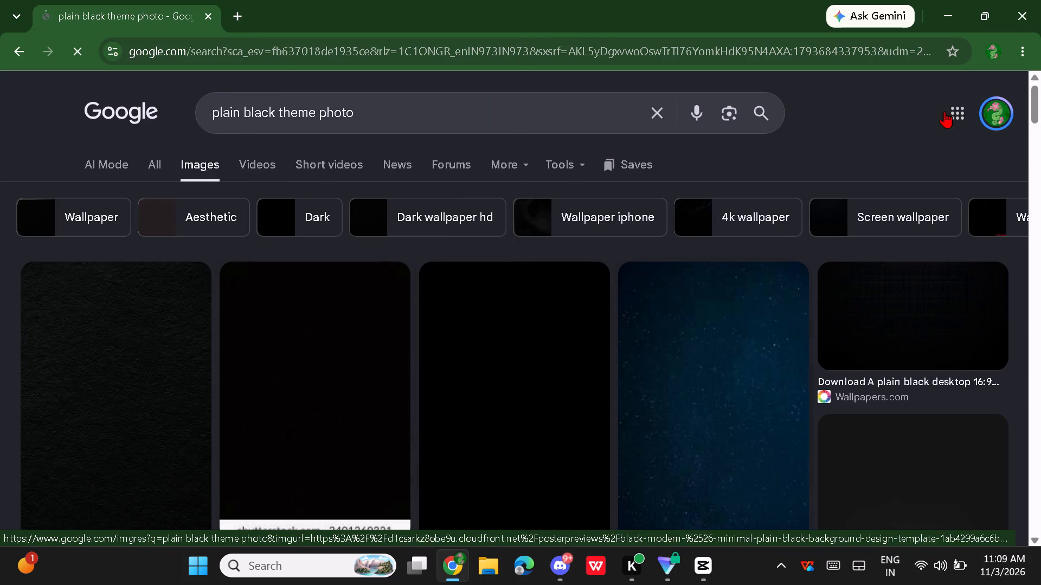
pyautogui.click(967, 57)
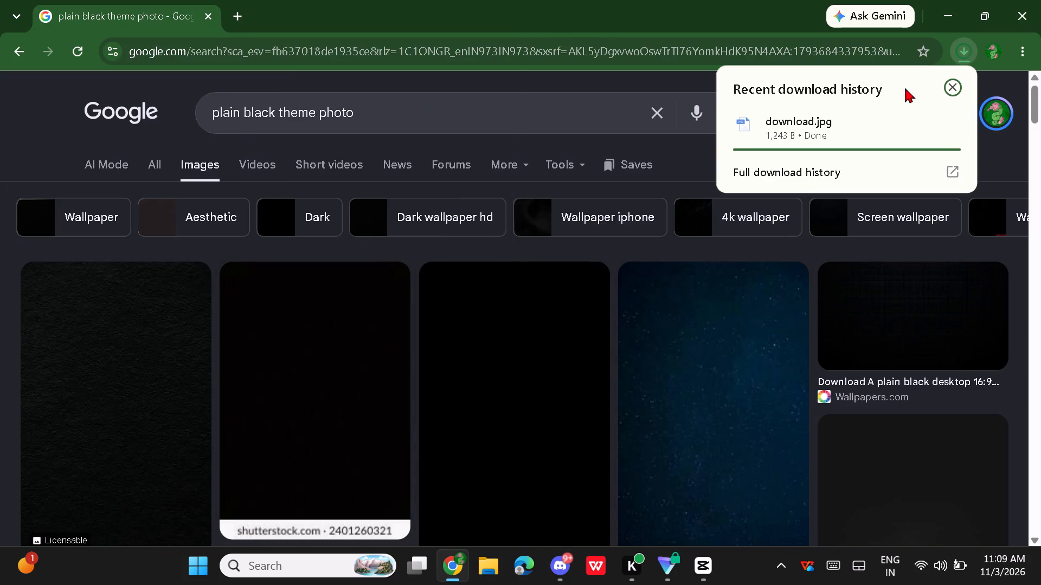
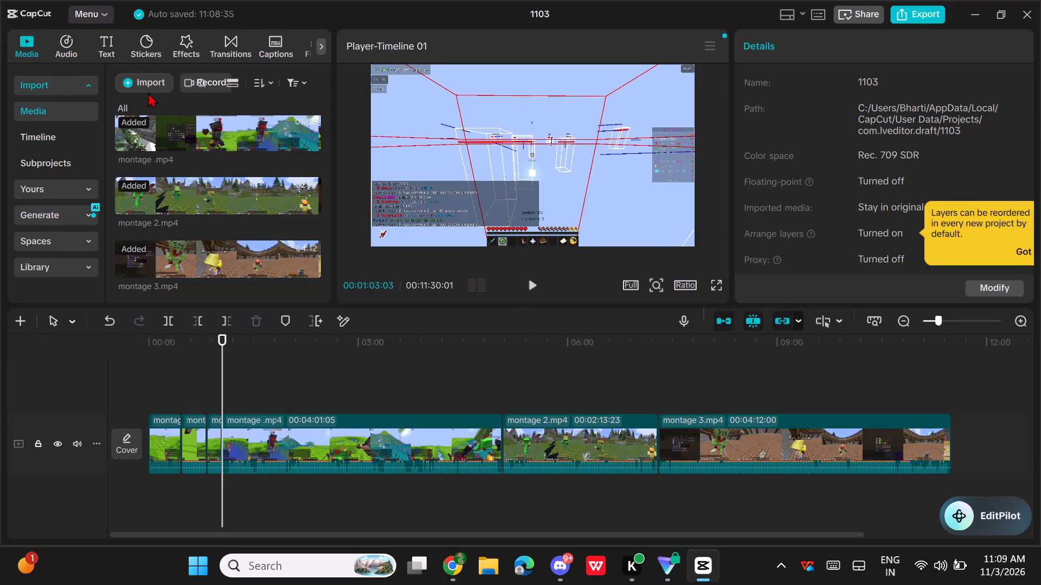
# Import the downloaded black image, download.jpg, from the Gallery folder into the project media.
pyautogui.click(148, 93)
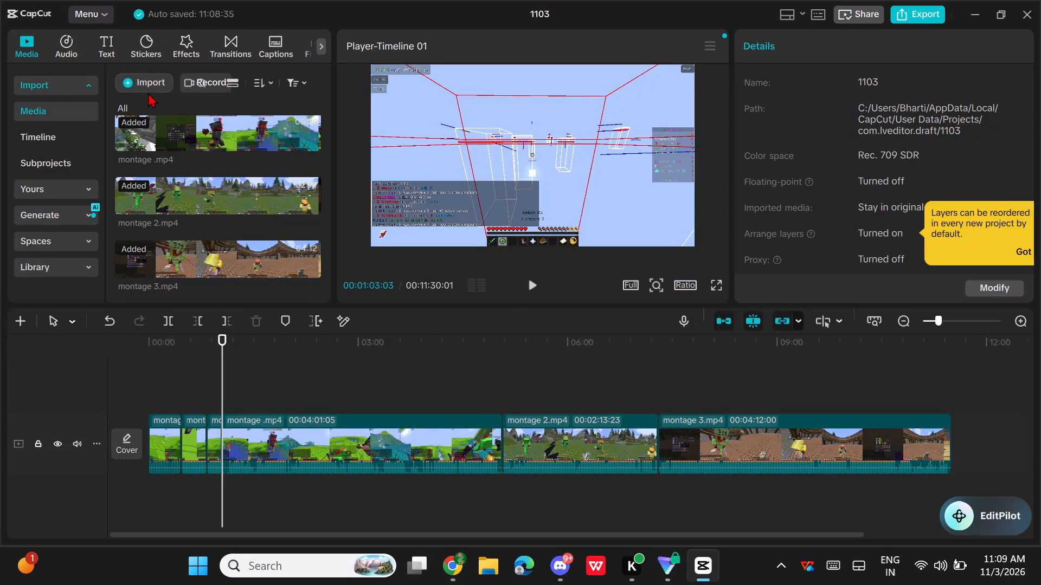
pyautogui.click(148, 81)
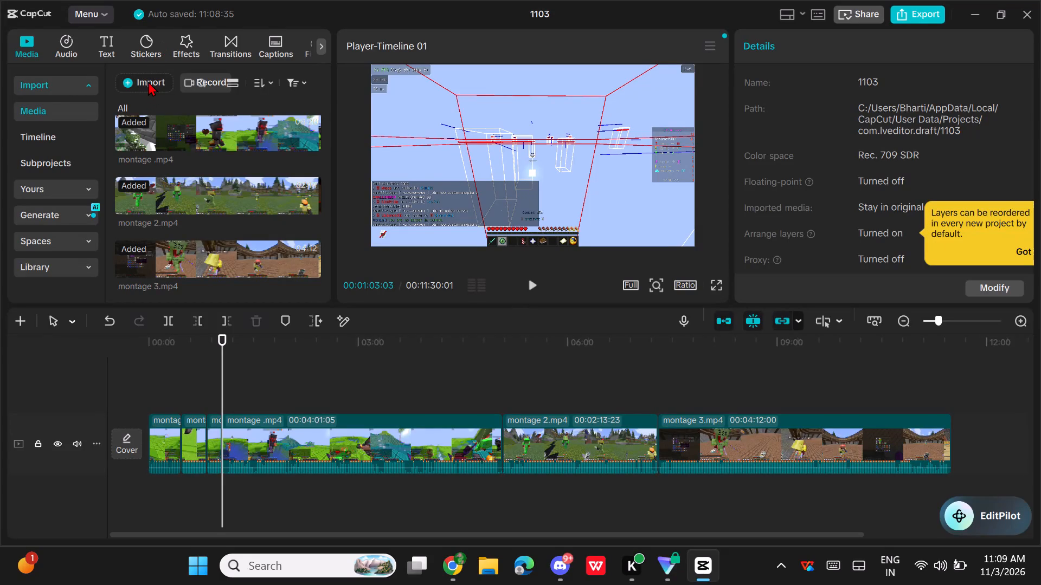
pyautogui.click(153, 109)
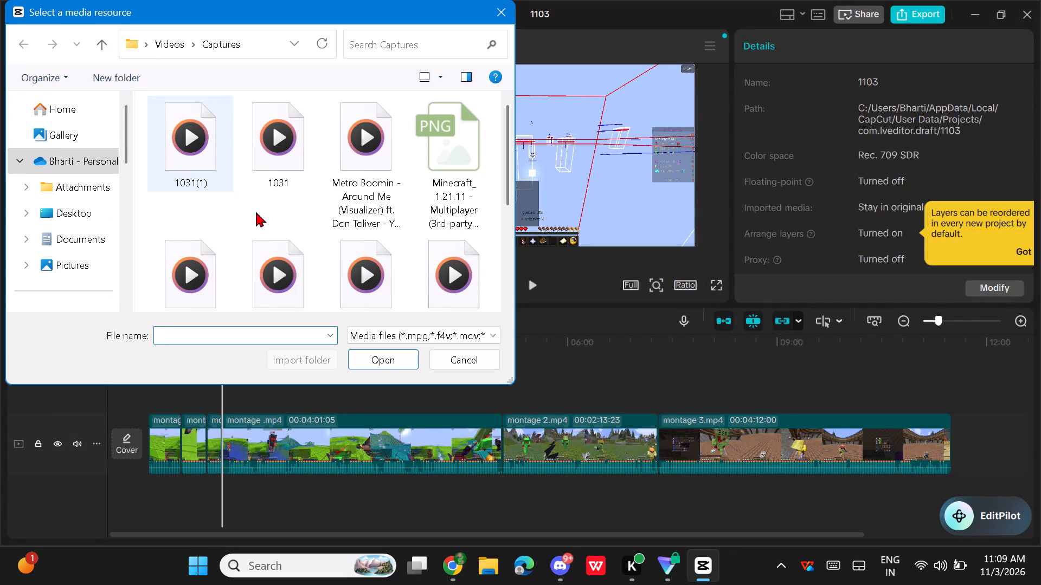
pyautogui.scroll(-4, 256, 204)
pyautogui.scroll(6, 253, 252)
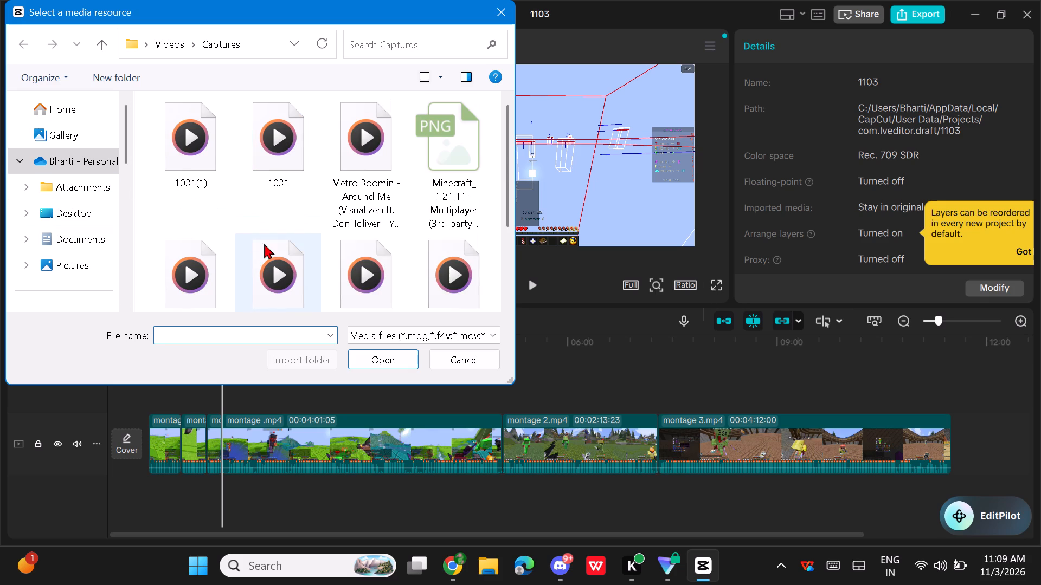
pyautogui.scroll(6, 264, 244)
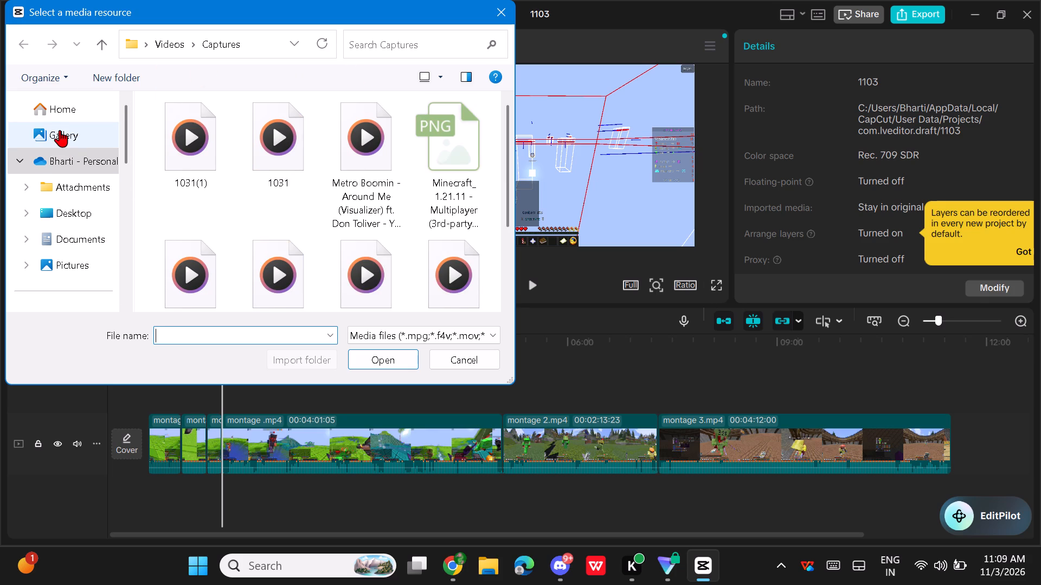
pyautogui.click(60, 130)
pyautogui.click(179, 127)
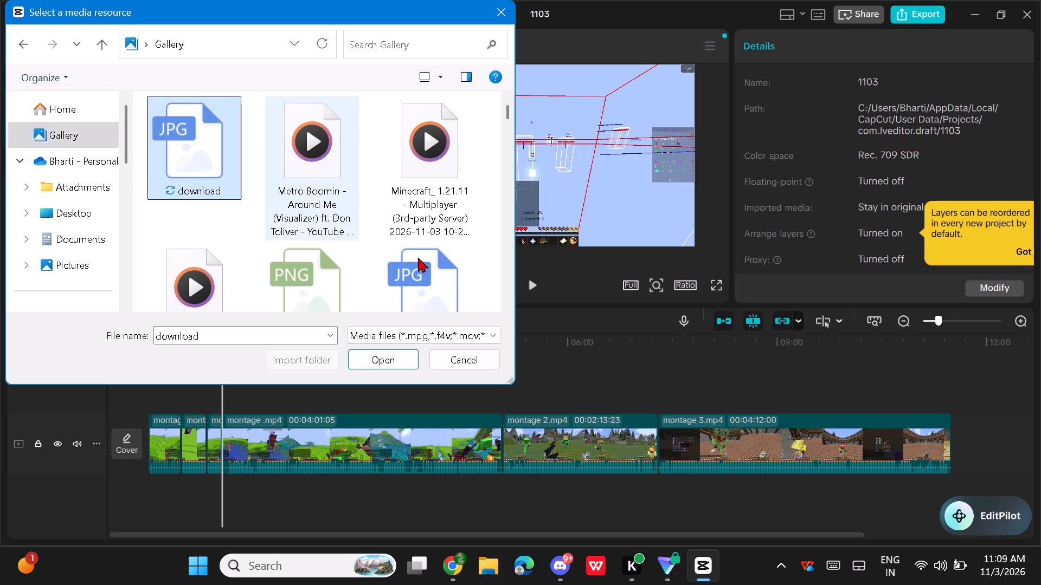
pyautogui.click(393, 357)
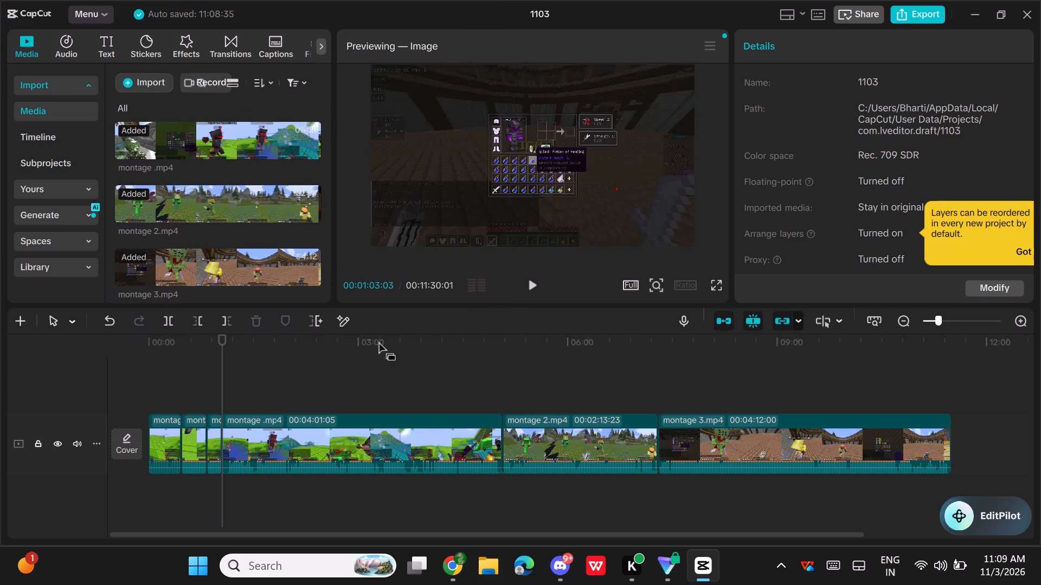
# Insert download.jpg into the main video track at the 00:01:03:03 cut, before the long montage clip.
pyautogui.moveTo(165, 257); pyautogui.dragTo(219, 351)
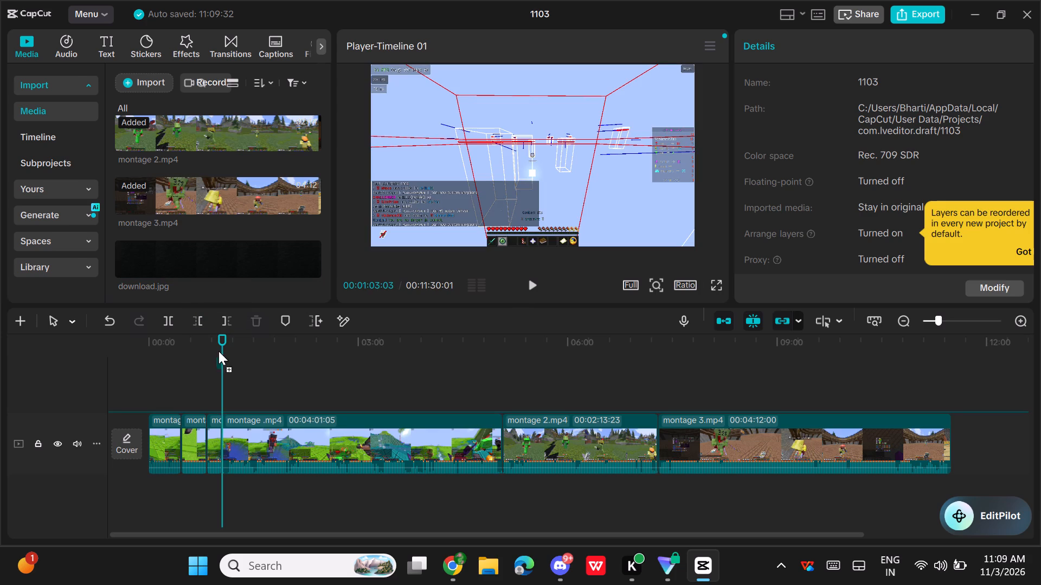
pyautogui.moveTo(219, 351); pyautogui.dragTo(224, 437)
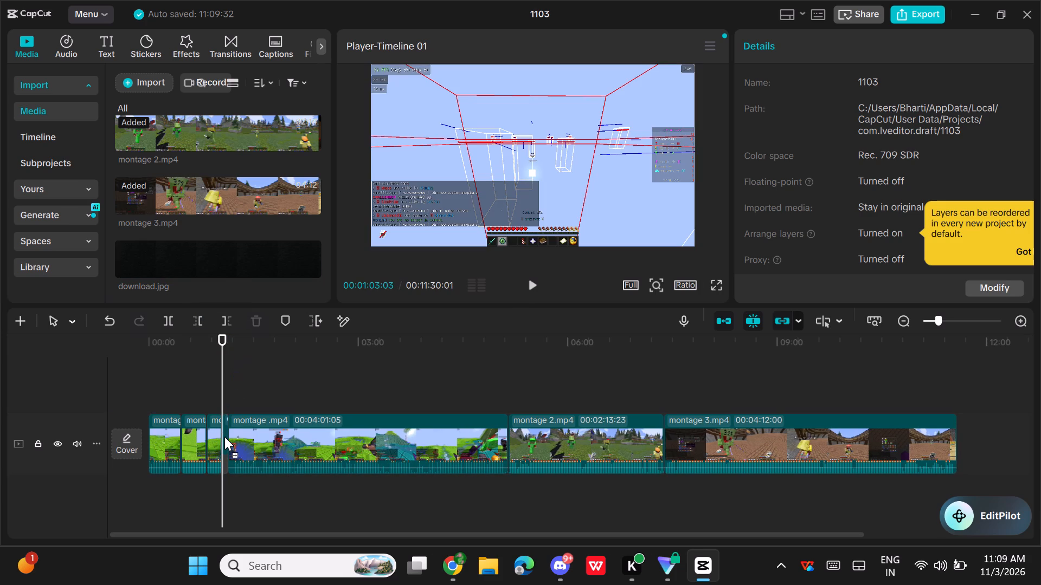
pyautogui.moveTo(224, 437); pyautogui.dragTo(233, 434)
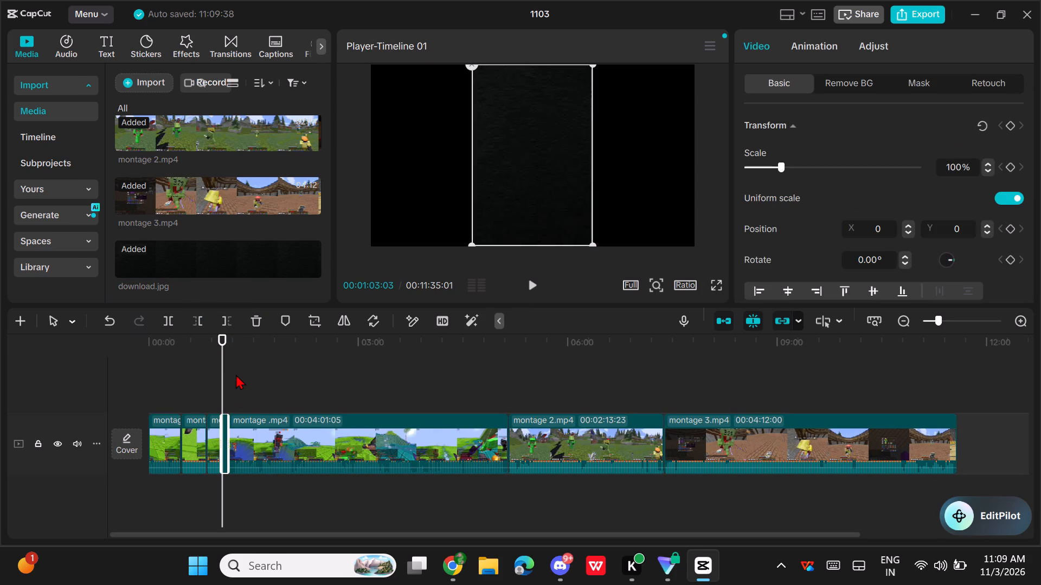
# Lengthen the black image clip by about half a second at its end.
pyautogui.click(1022, 323)
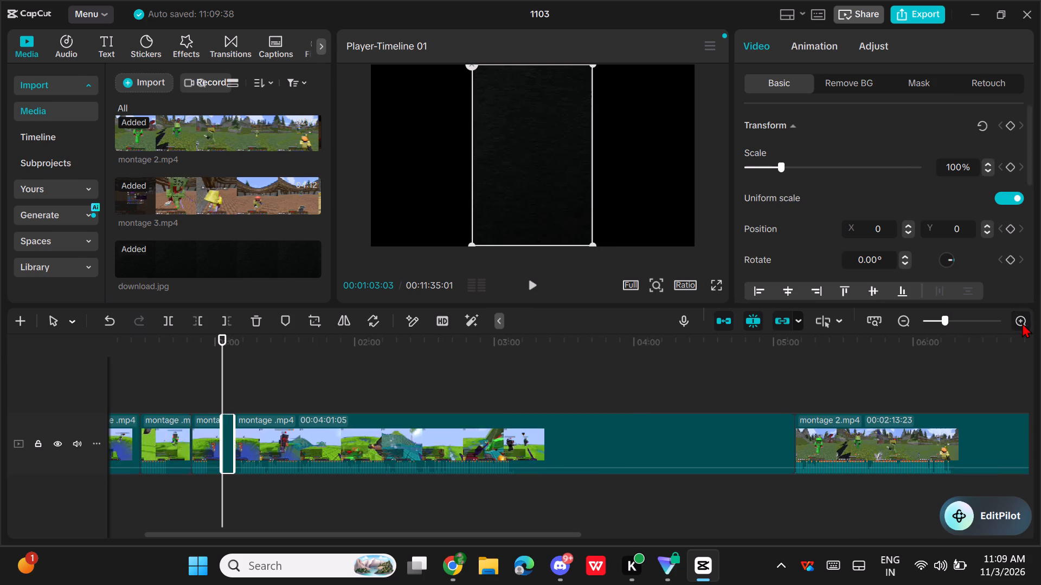
pyautogui.click(233, 439)
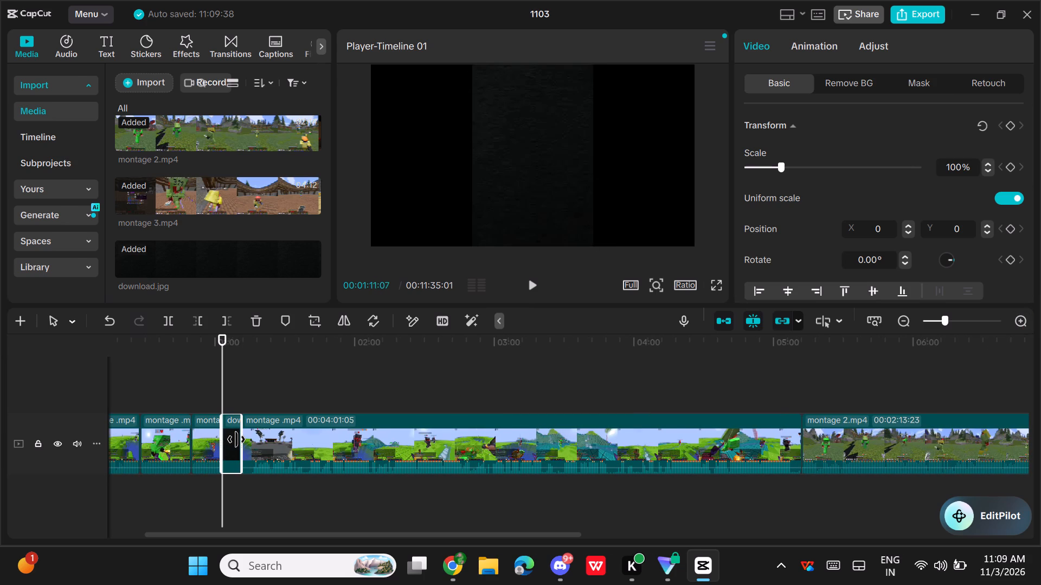
pyautogui.moveTo(213, 360); pyautogui.dragTo(216, 357)
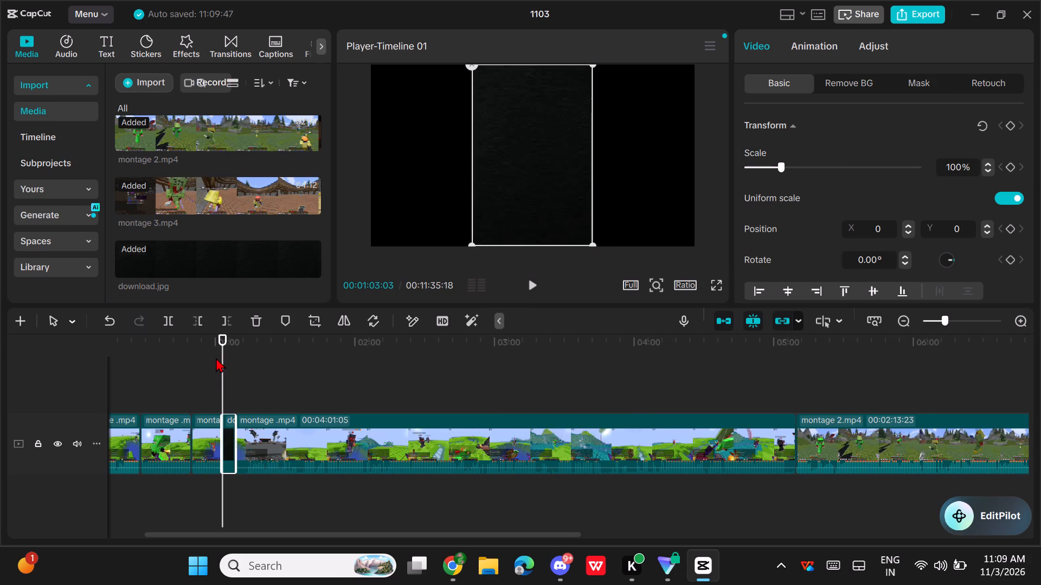
pyautogui.moveTo(216, 357); pyautogui.dragTo(219, 357)
# Return to the timeline start and extract the audio from the Metro Boomin "Around Me" video as imported audio.
pyautogui.moveTo(222, 354); pyautogui.dragTo(0, 354)
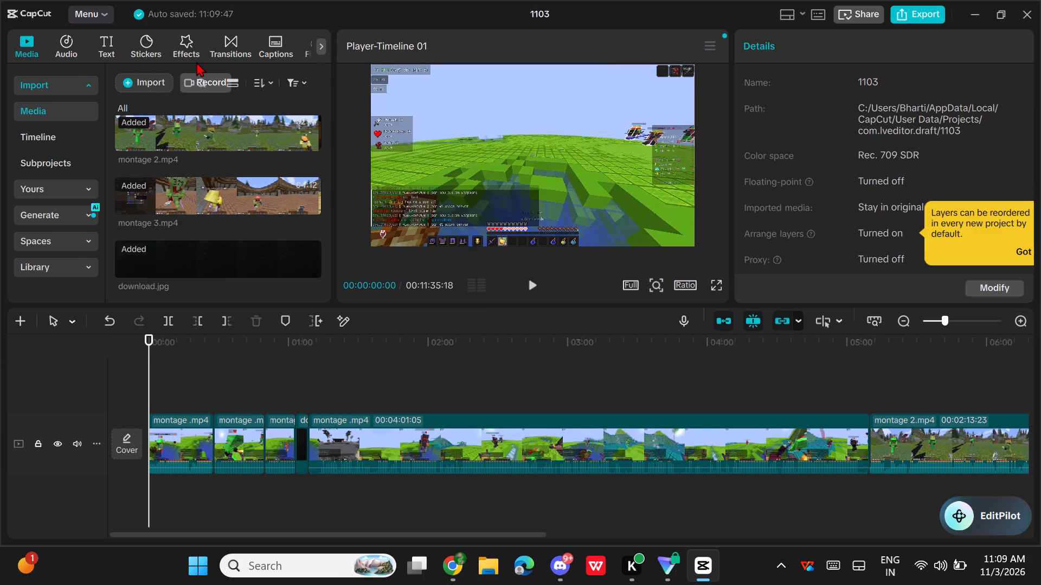
pyautogui.click(71, 44)
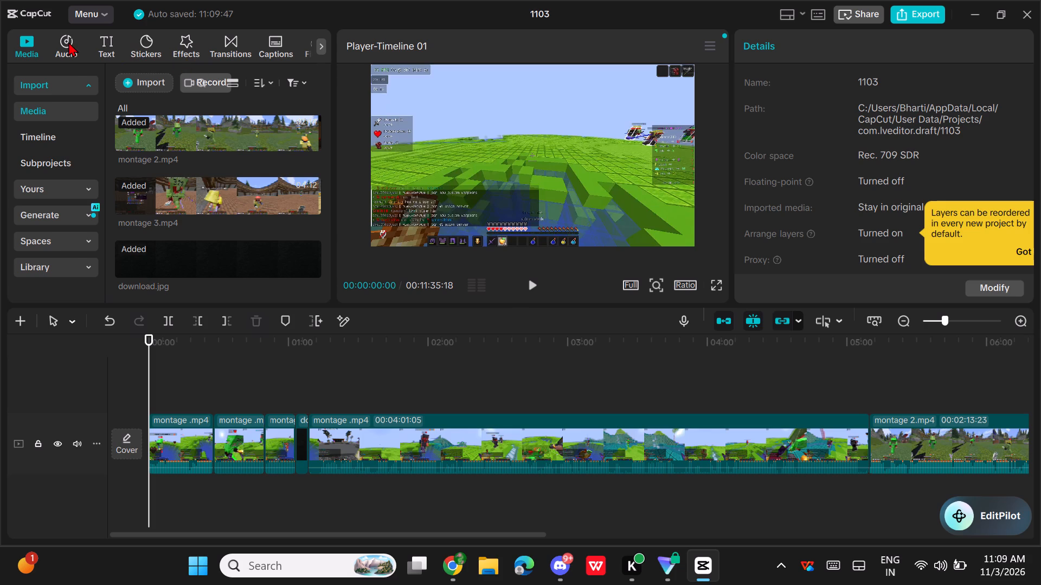
pyautogui.click(57, 42)
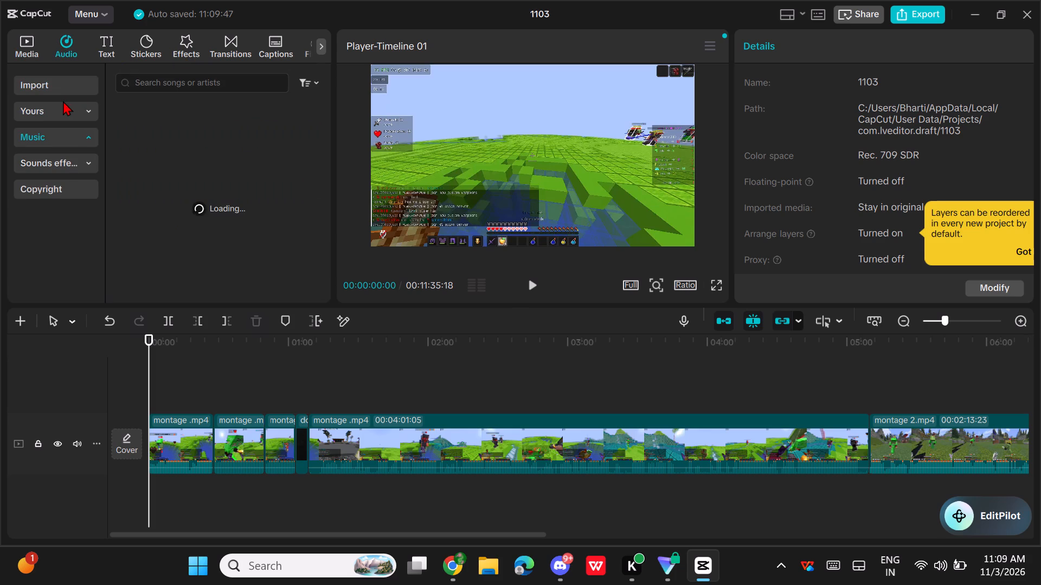
pyautogui.click(54, 90)
pyautogui.click(273, 115)
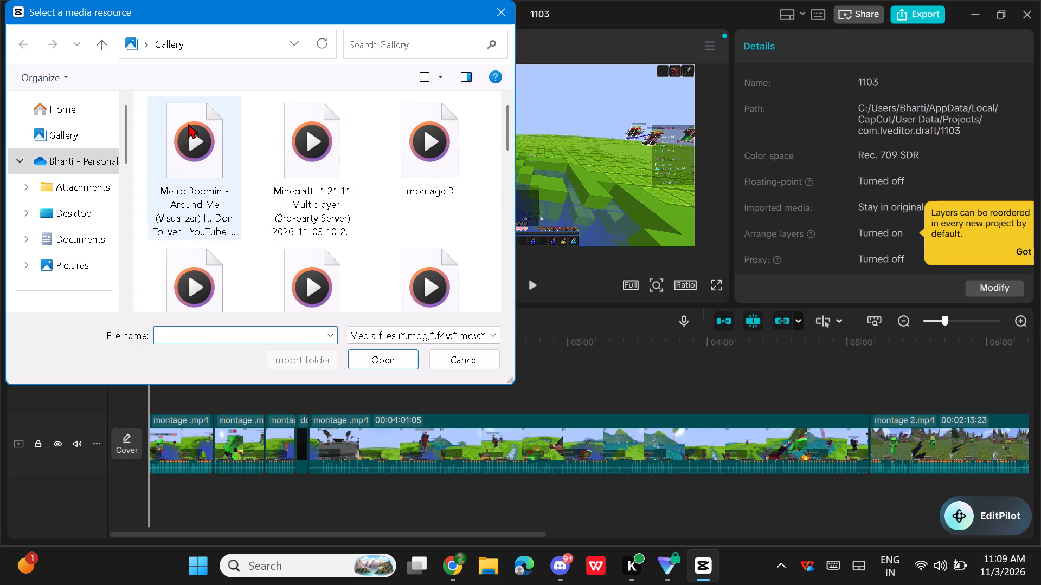
pyautogui.click(188, 123)
pyautogui.click(378, 357)
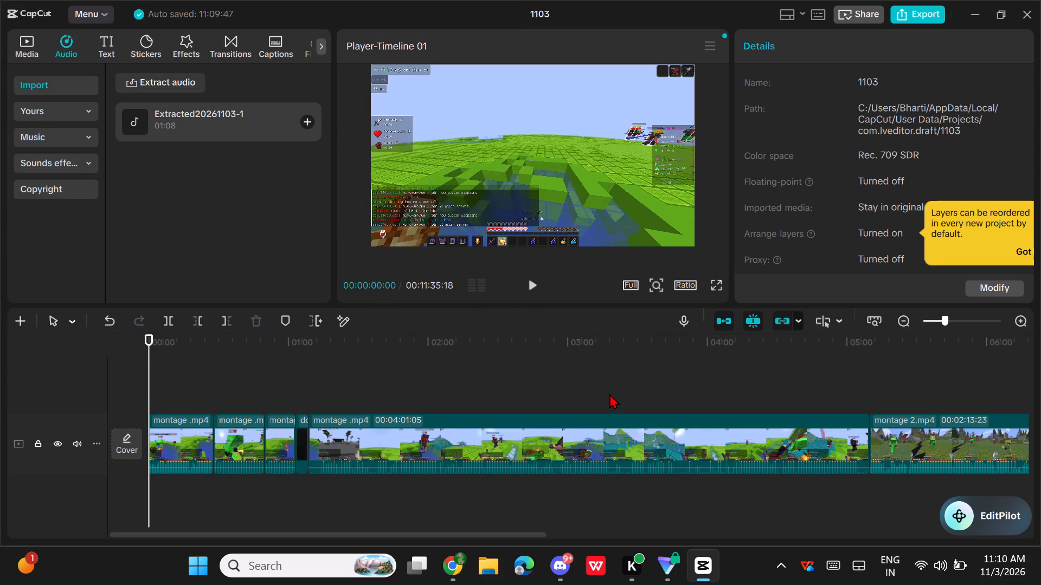
# Place the extracted music on an audio track below the video, starting at 00:00:00:00.
pyautogui.moveTo(156, 113); pyautogui.dragTo(233, 487)
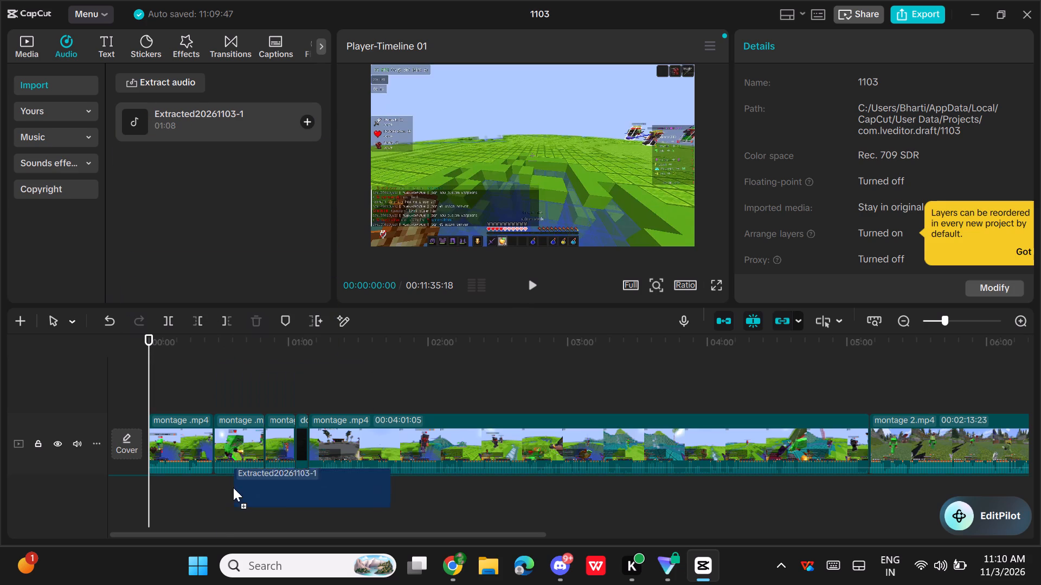
pyautogui.moveTo(233, 487); pyautogui.dragTo(139, 493)
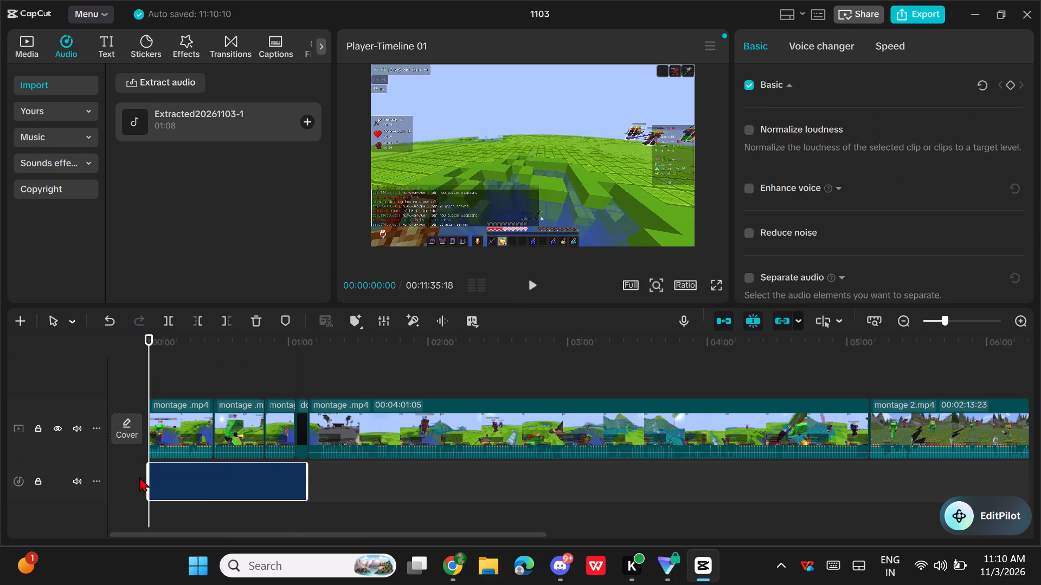
# Play the opening with music, split the first montage clip at 00:00:12:21, and delete the piece before the cut.
pyautogui.press('space')
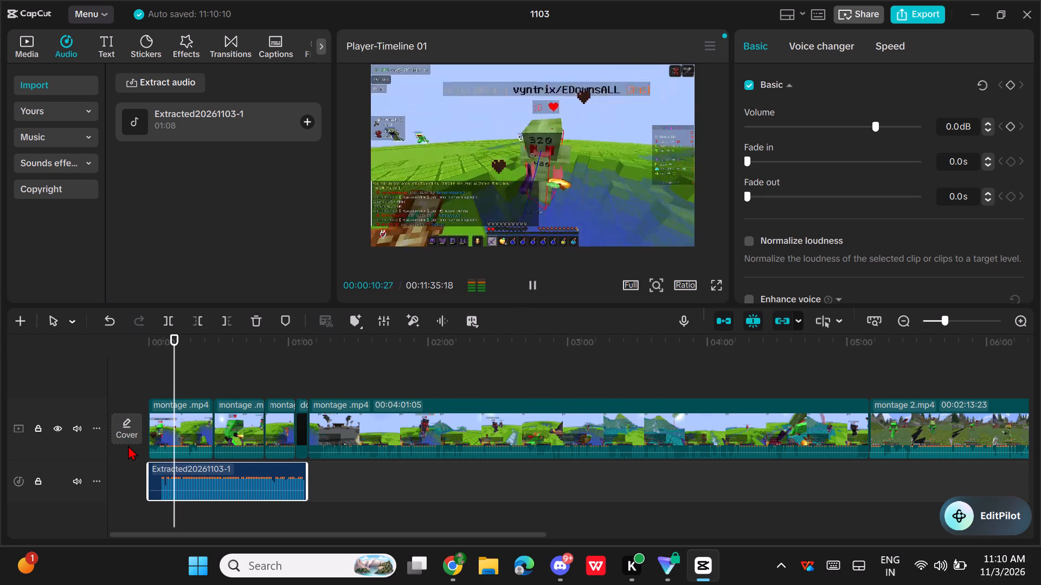
pyautogui.press('space')
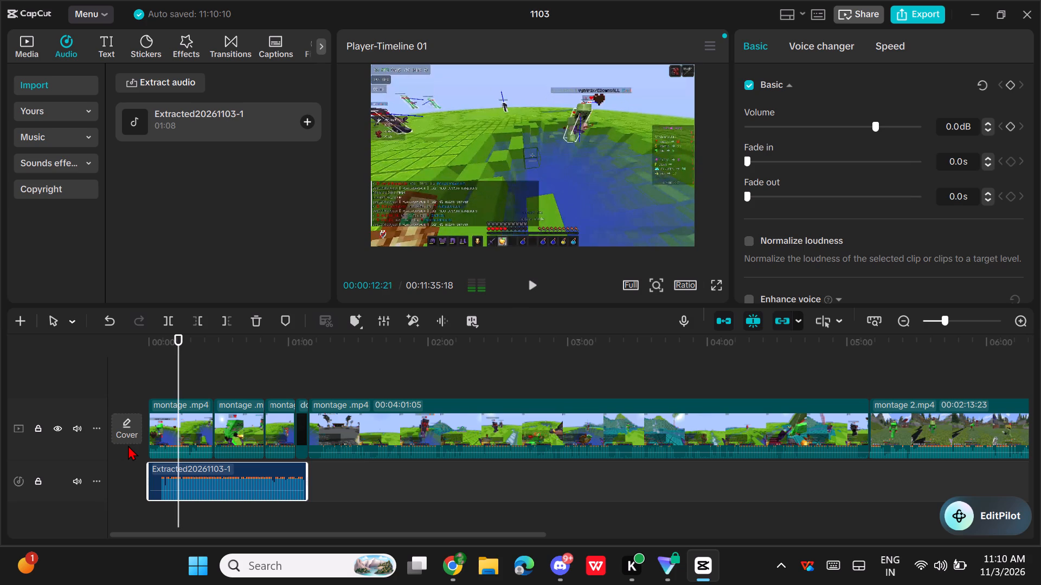
pyautogui.click(165, 428)
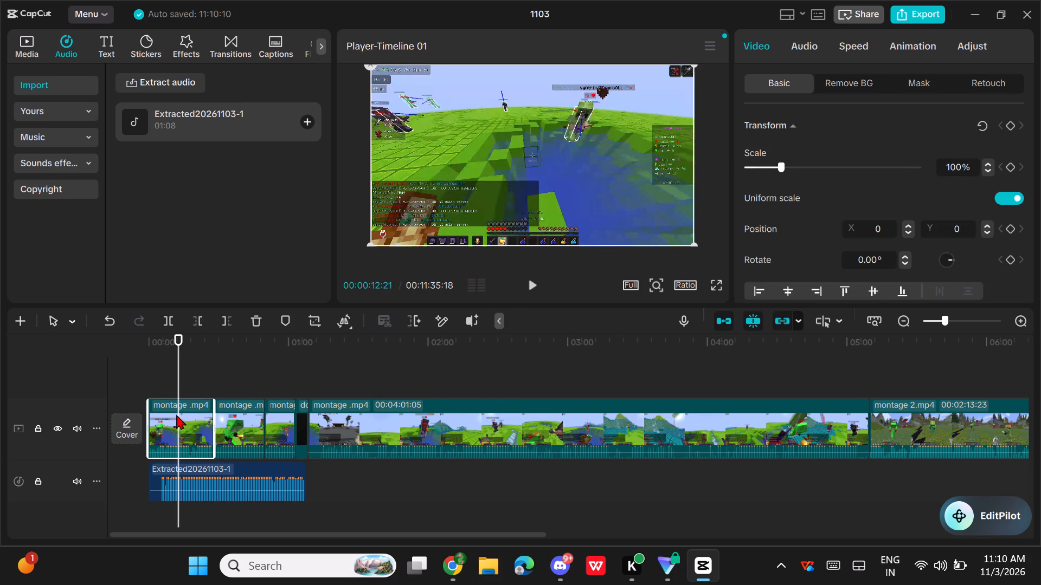
pyautogui.click(176, 406)
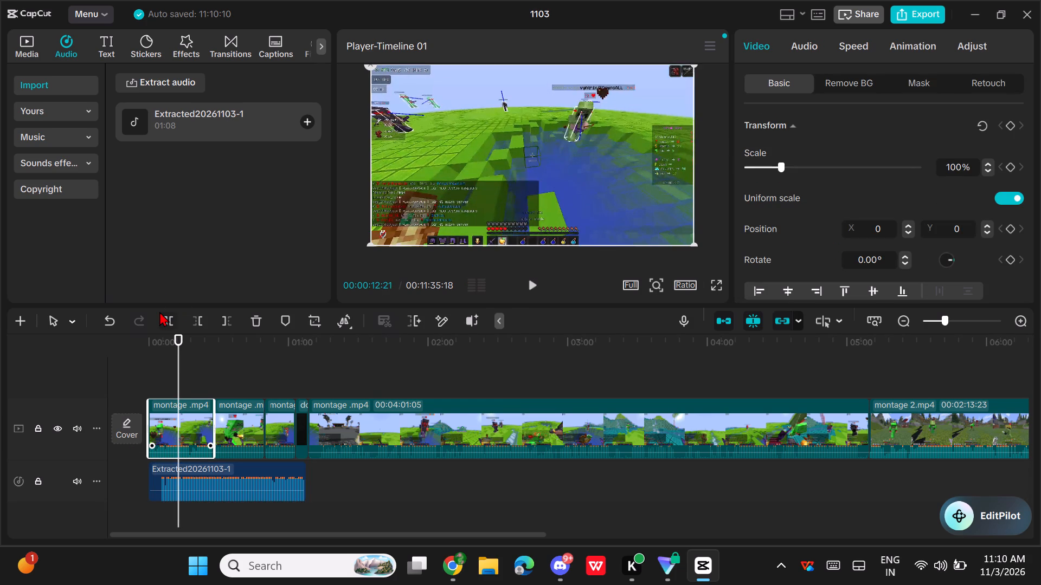
pyautogui.click(159, 311)
pyautogui.click(165, 425)
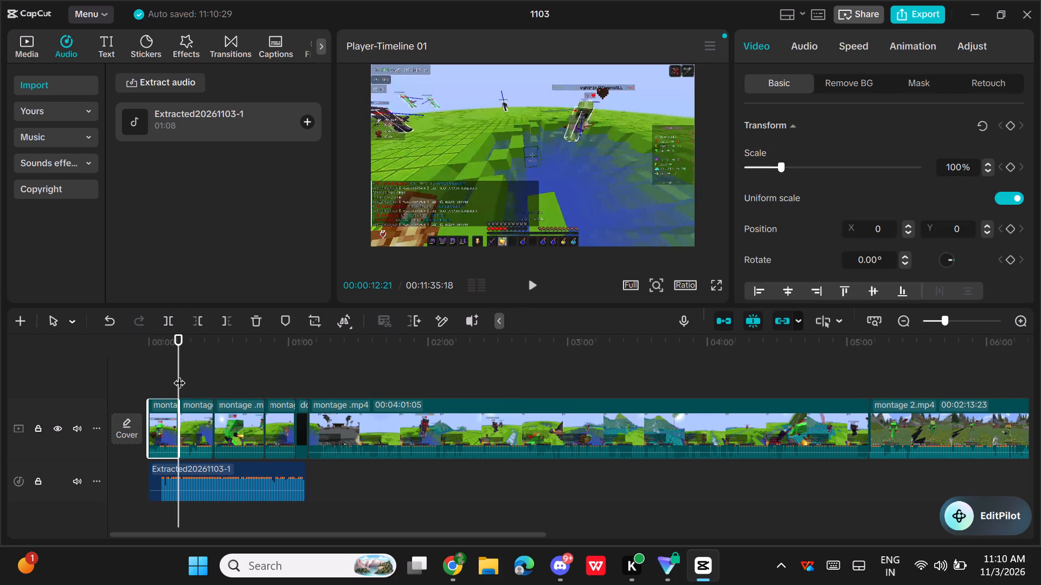
pyautogui.click(256, 320)
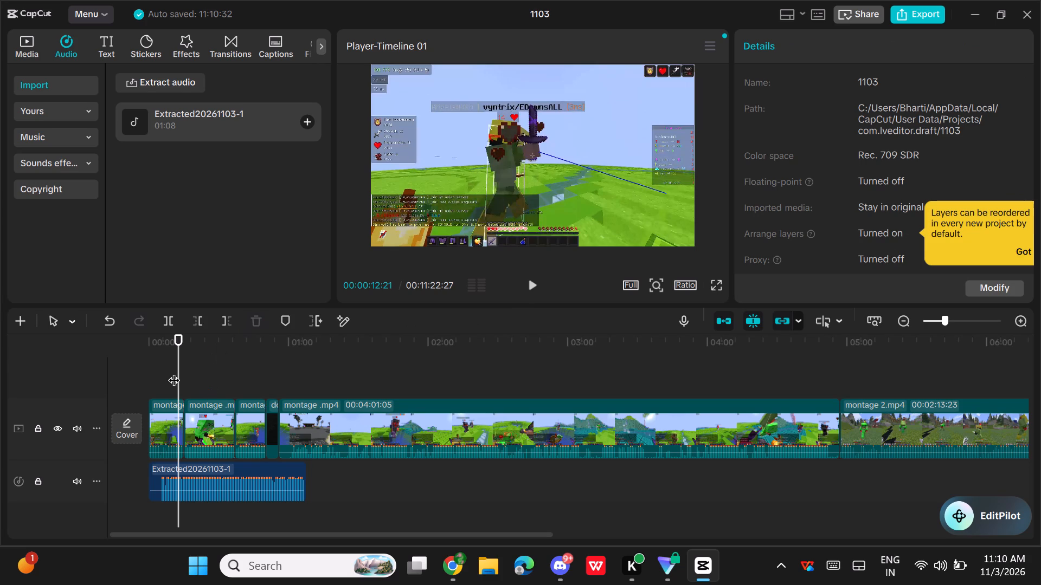
# Play from the timeline start, split the music at 00:00:05:03, and delete its opening piece.
pyautogui.moveTo(188, 366); pyautogui.dragTo(182, 363)
pyautogui.moveTo(182, 363); pyautogui.dragTo(100, 377)
pyautogui.press('space')
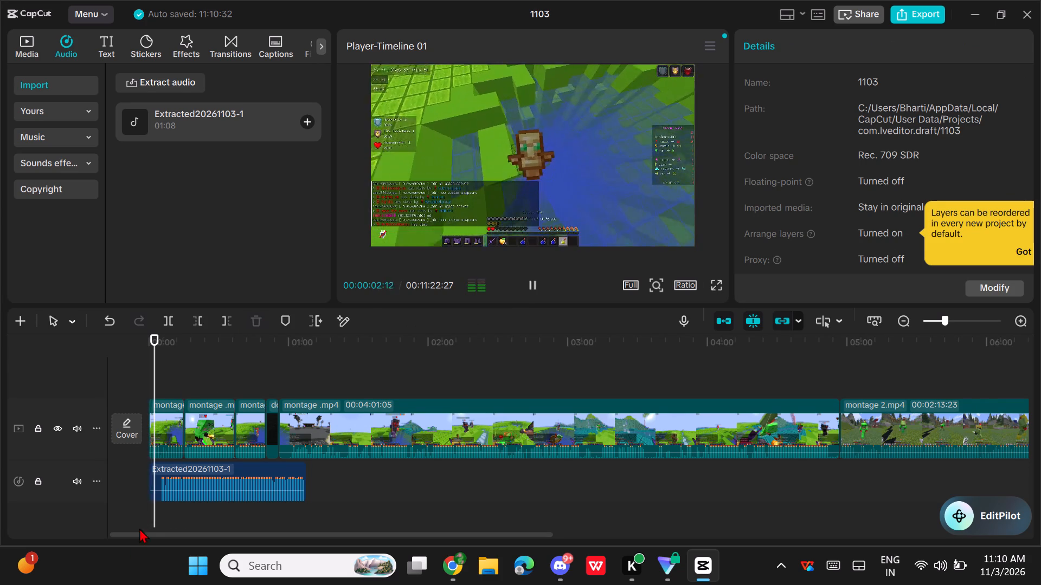
pyautogui.click(159, 483)
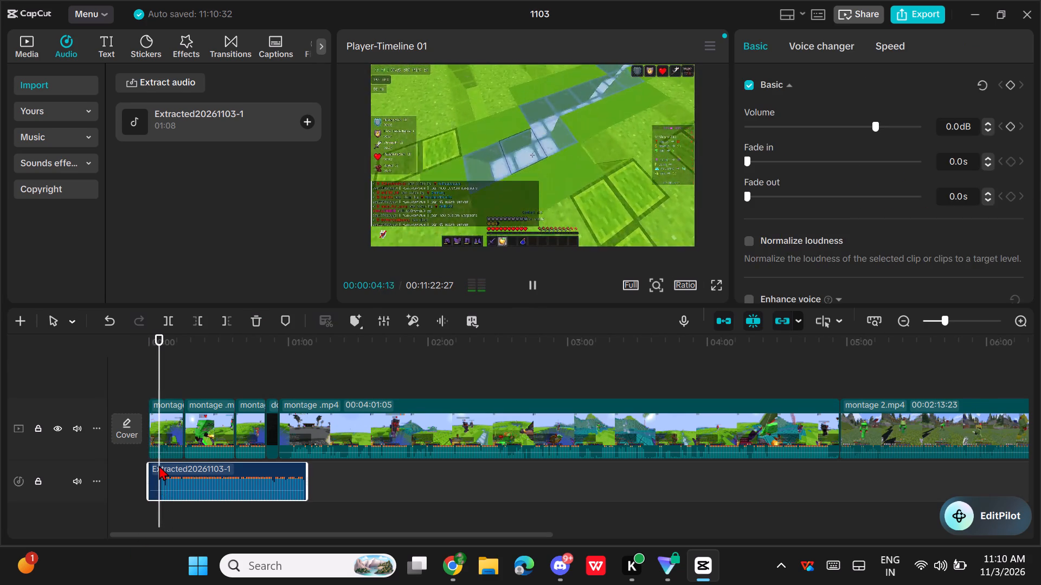
pyautogui.press('space')
pyautogui.click(168, 315)
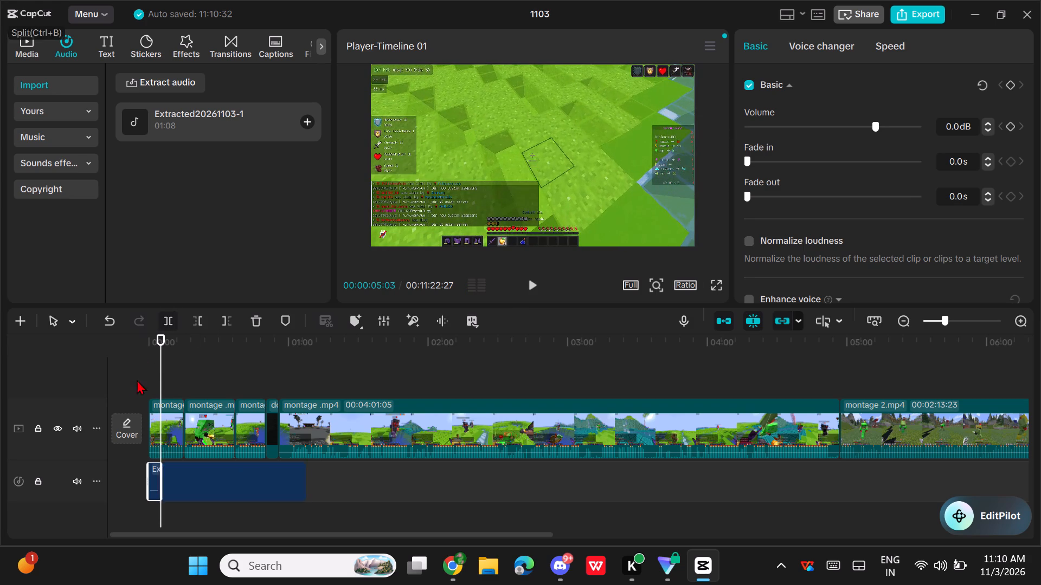
pyautogui.click(151, 474)
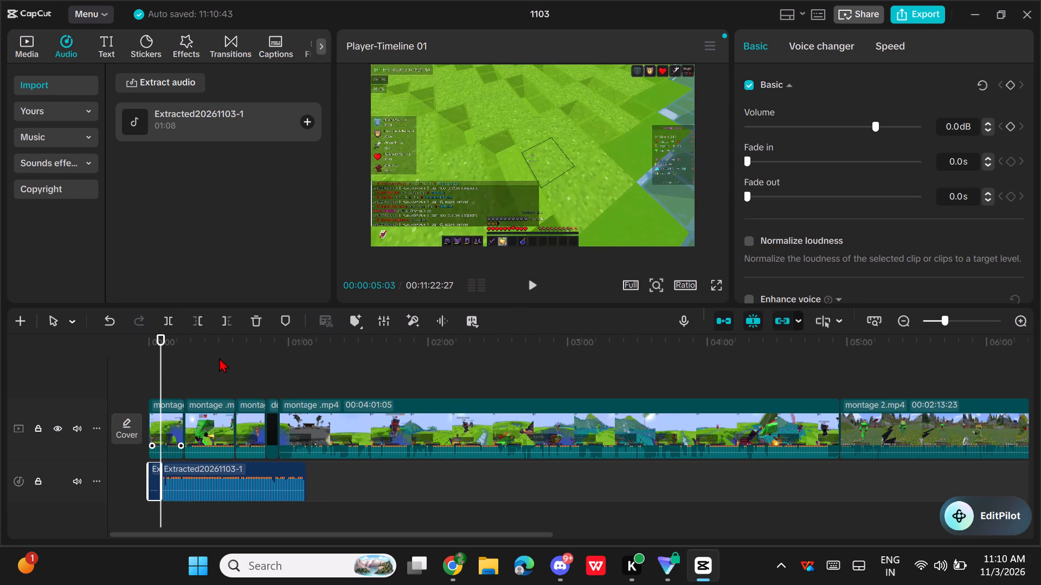
pyautogui.click(250, 320)
# Move the remaining music clip back to the start of the timeline.
pyautogui.moveTo(182, 479); pyautogui.dragTo(143, 491)
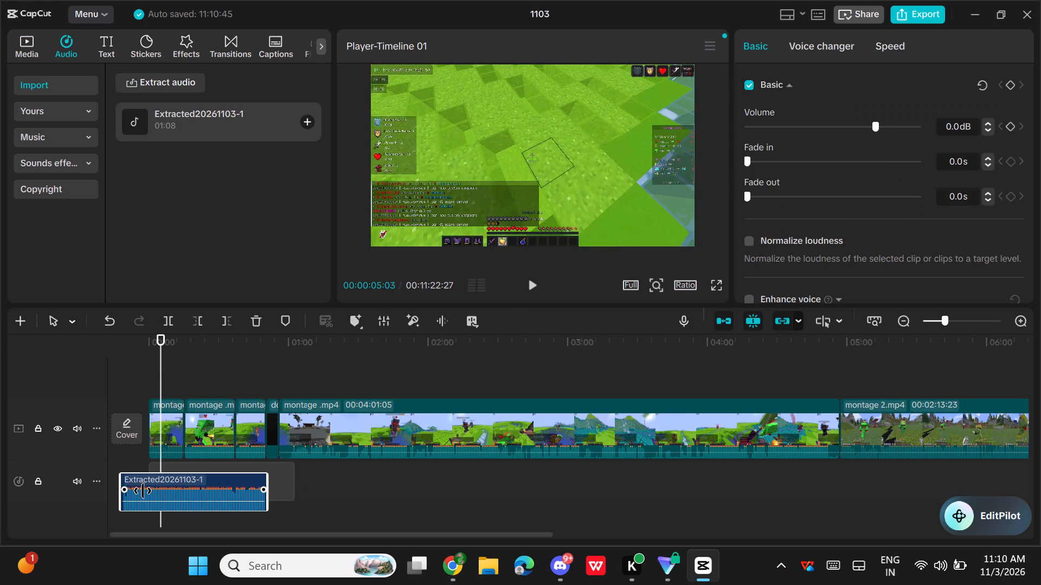
pyautogui.moveTo(143, 491); pyautogui.dragTo(173, 474)
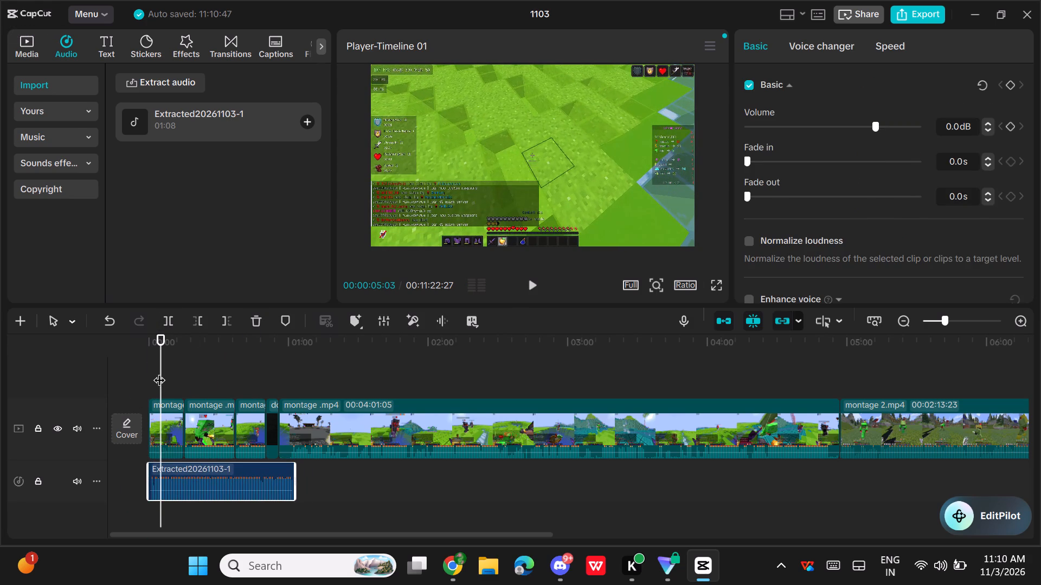
# Play from the timeline start with the music, split the first montage clip at 00:00:07:05, and delete its opening piece.
pyautogui.moveTo(154, 369); pyautogui.dragTo(125, 382)
pyautogui.click(151, 369)
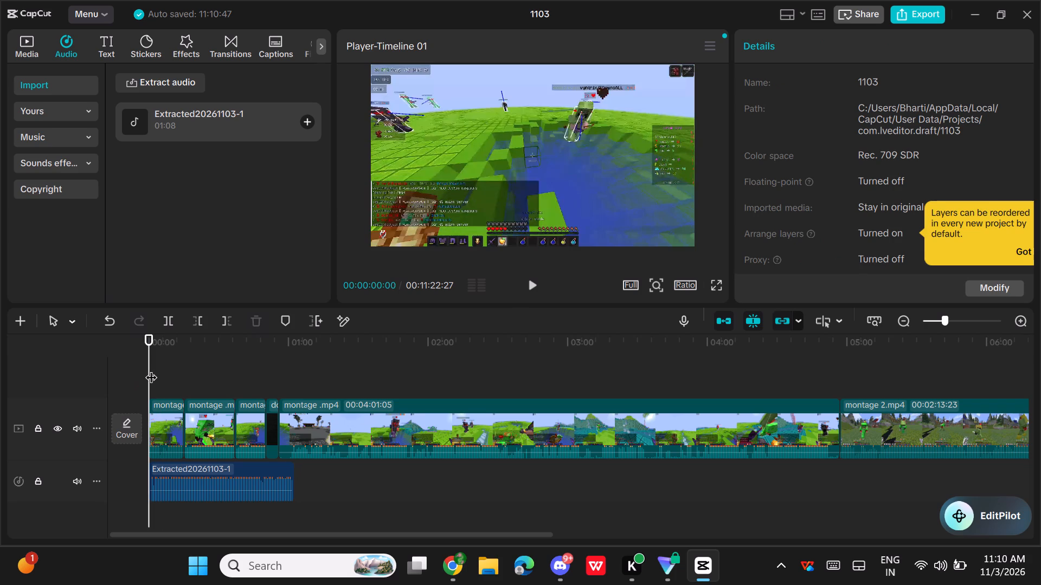
pyautogui.press('space')
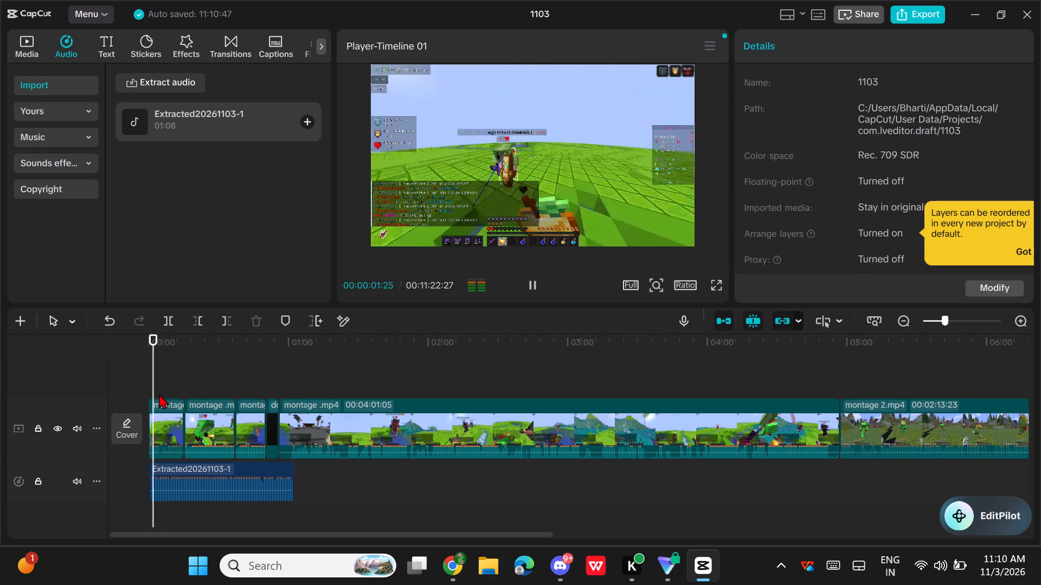
pyautogui.press('space')
pyautogui.press('space')
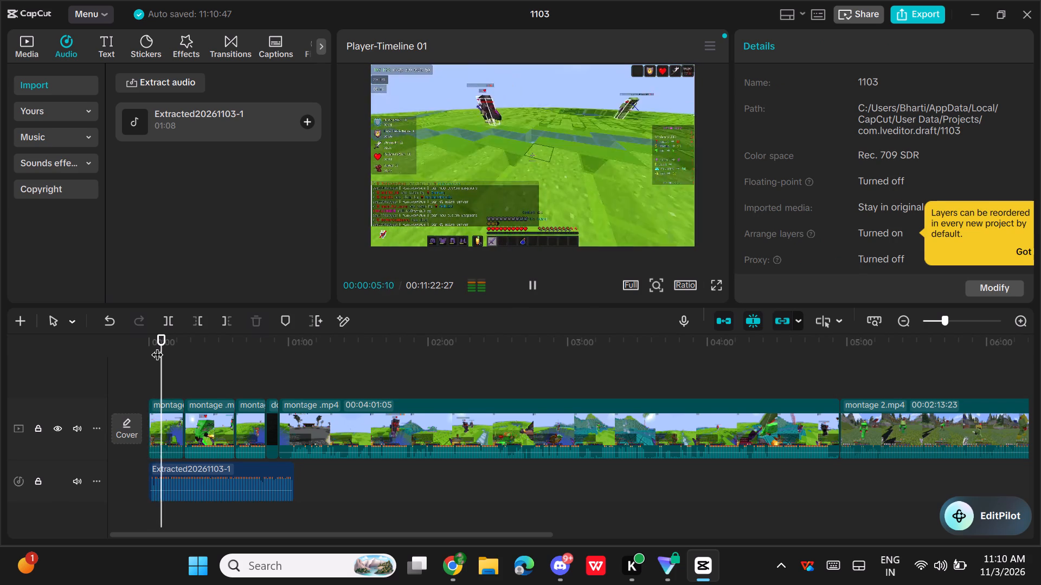
pyautogui.press('space')
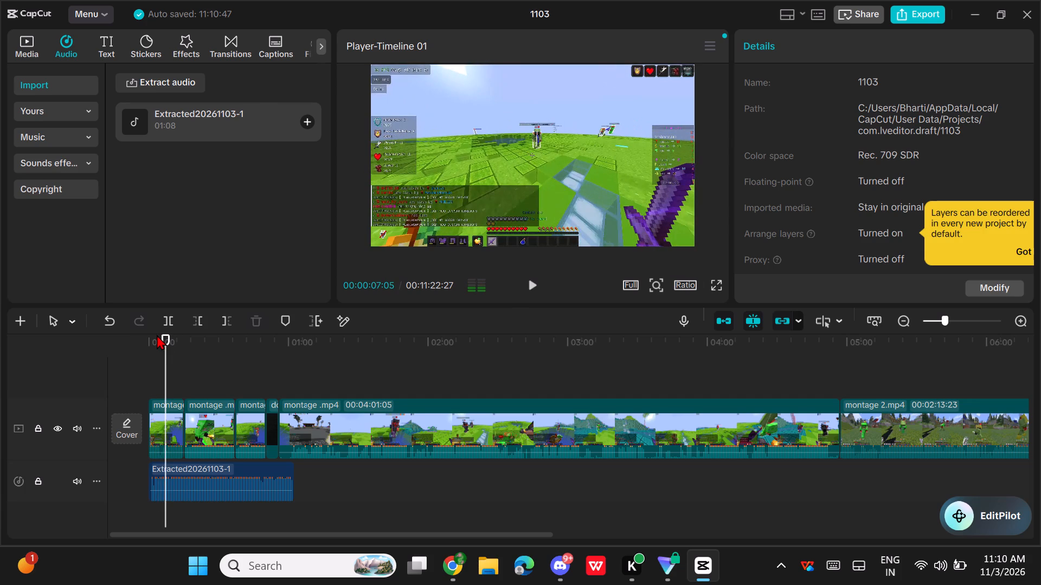
pyautogui.click(170, 317)
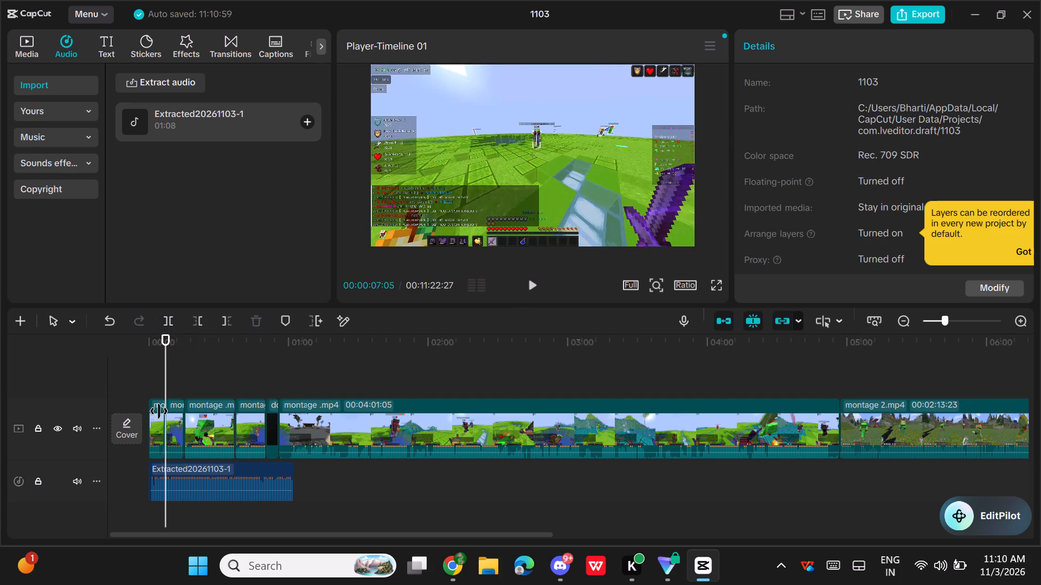
pyautogui.click(159, 411)
pyautogui.click(253, 312)
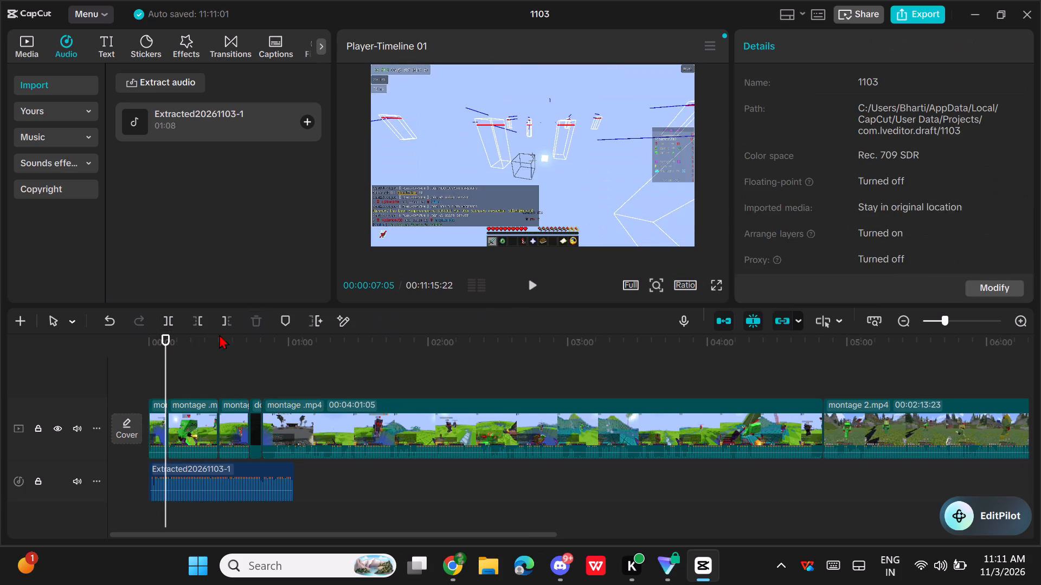
# Review the opening, split the second montage clip at 00:00:23:27, and delete that clip's piece before the cut.
pyautogui.moveTo(162, 366); pyautogui.dragTo(114, 382)
pyautogui.press('space')
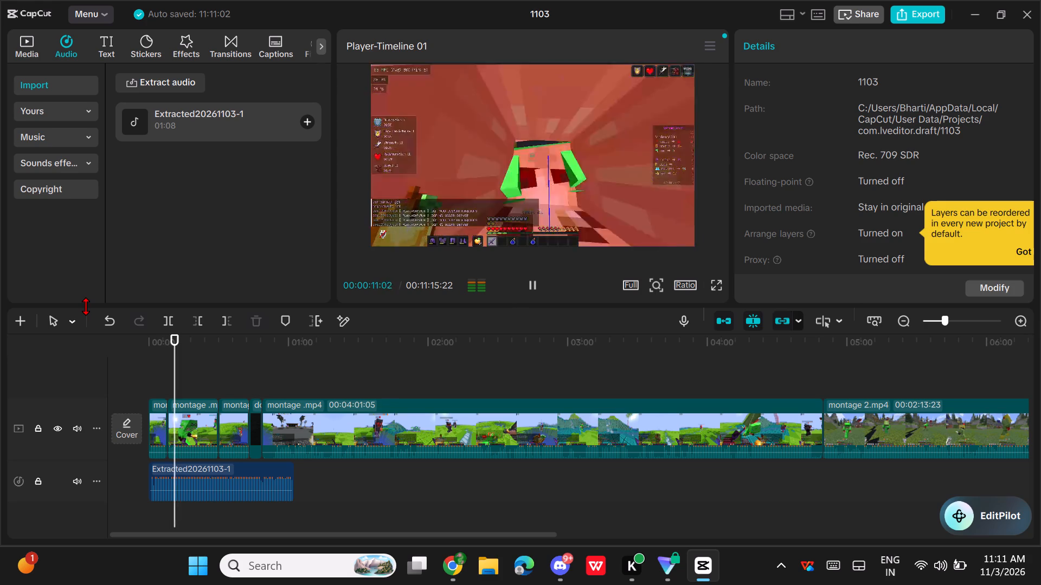
pyautogui.press('space')
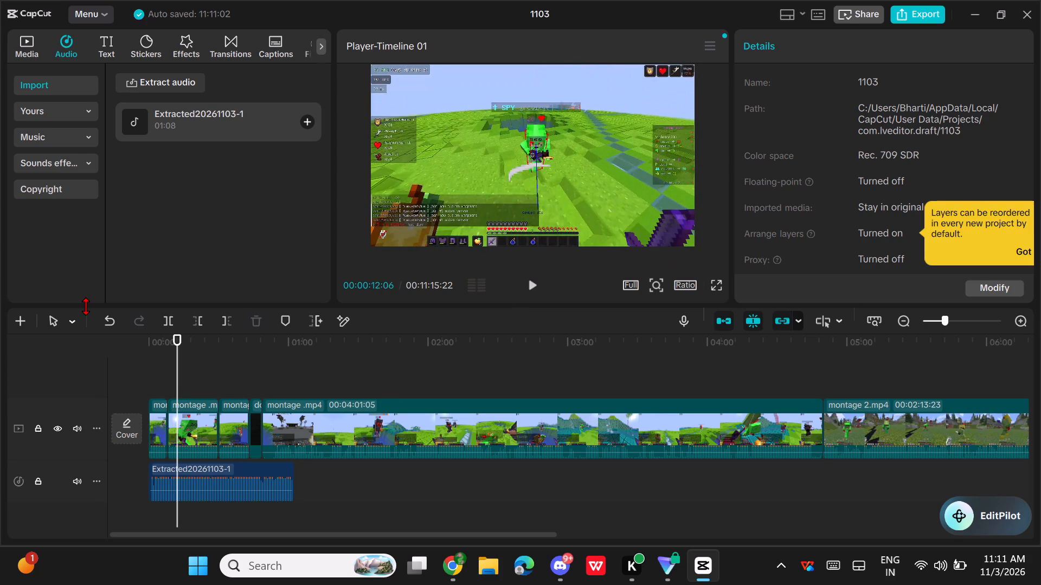
pyautogui.press('space')
pyautogui.press('space')
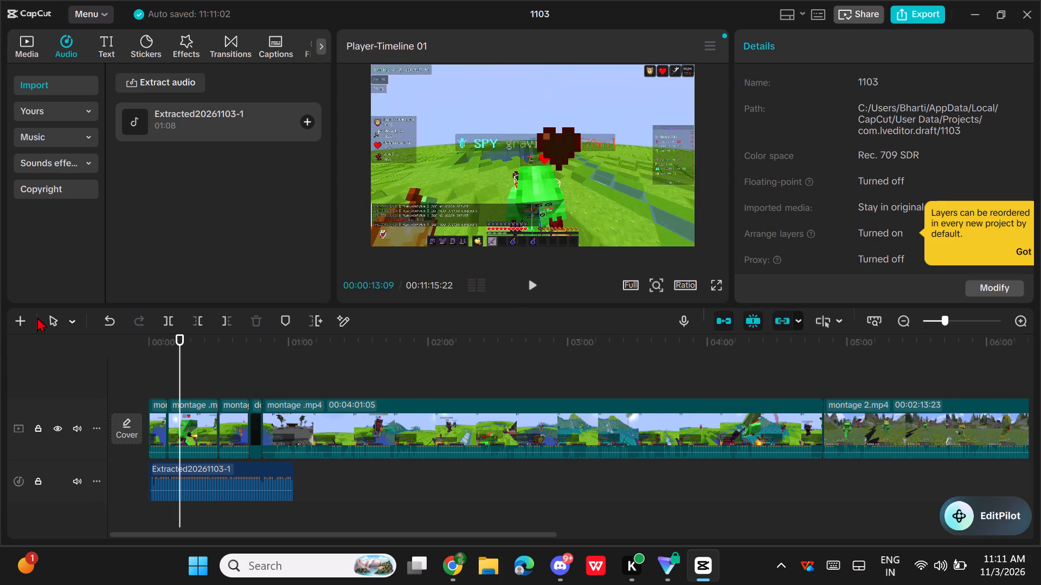
pyautogui.moveTo(179, 354); pyautogui.dragTo(208, 396)
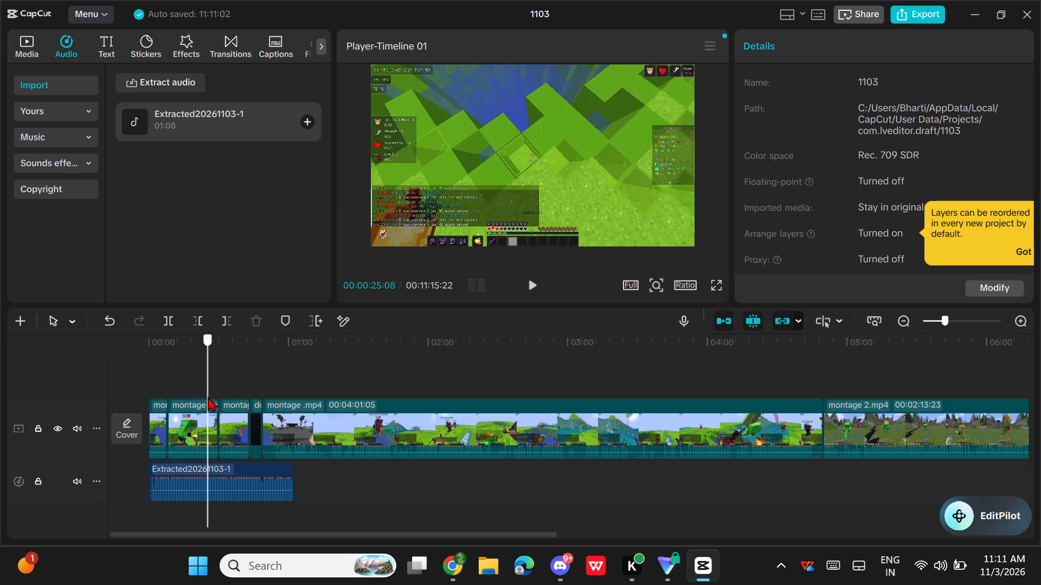
pyautogui.moveTo(208, 396); pyautogui.dragTo(200, 428)
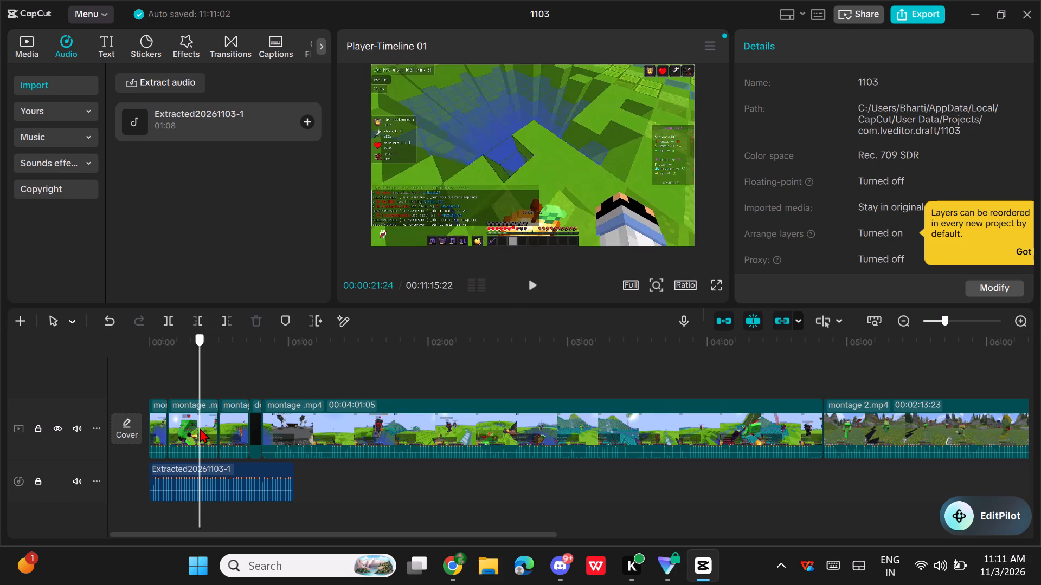
pyautogui.moveTo(200, 428); pyautogui.dragTo(188, 431)
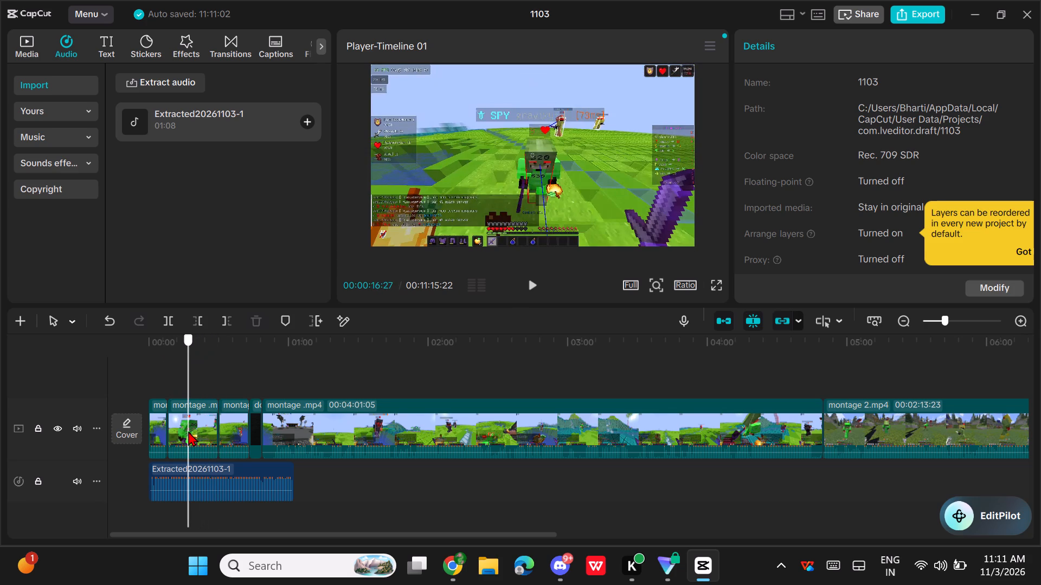
pyautogui.moveTo(188, 431); pyautogui.dragTo(196, 428)
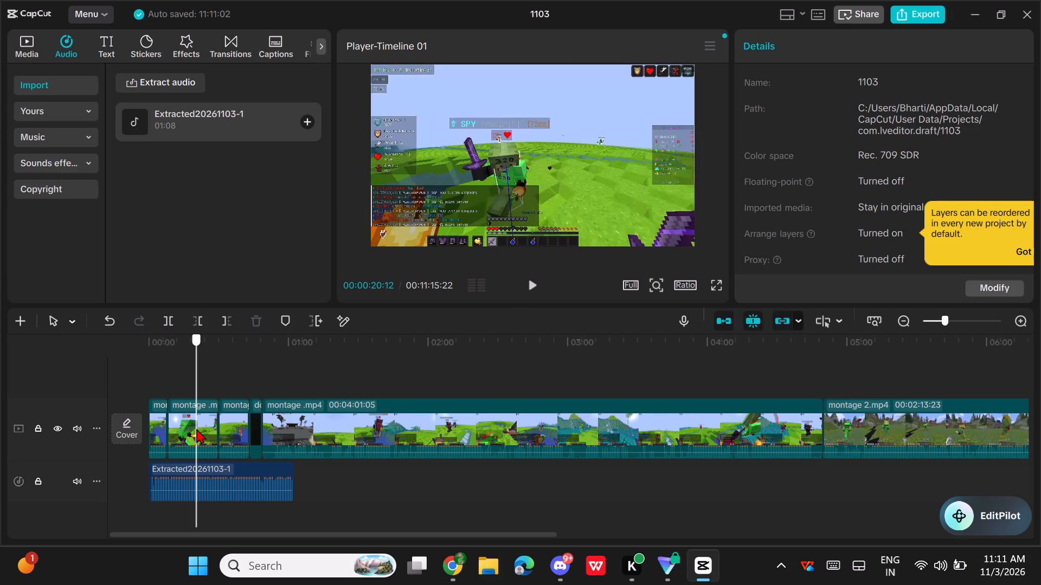
pyautogui.moveTo(196, 428); pyautogui.dragTo(204, 428)
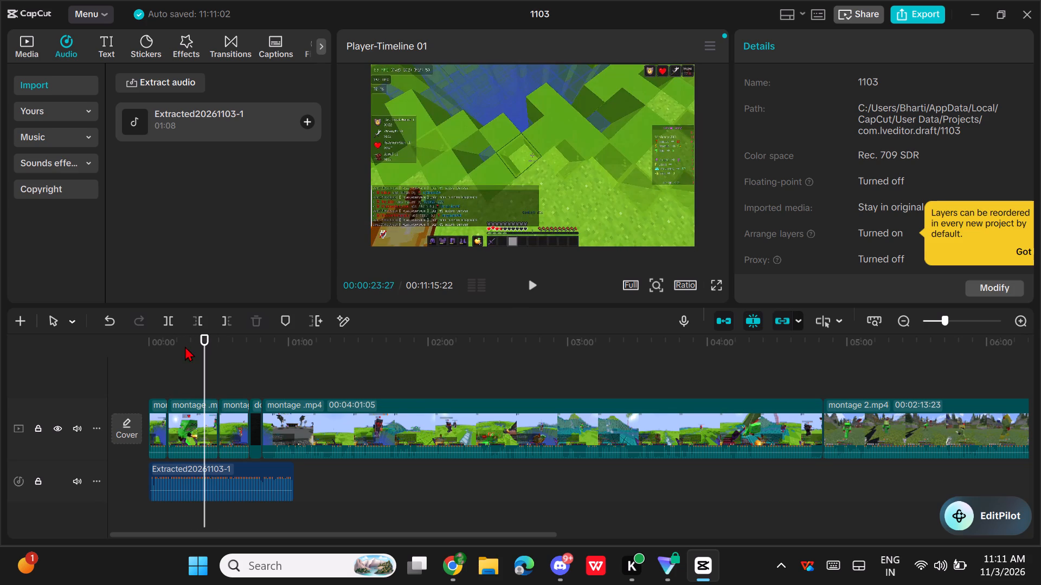
pyautogui.click(165, 326)
pyautogui.click(179, 405)
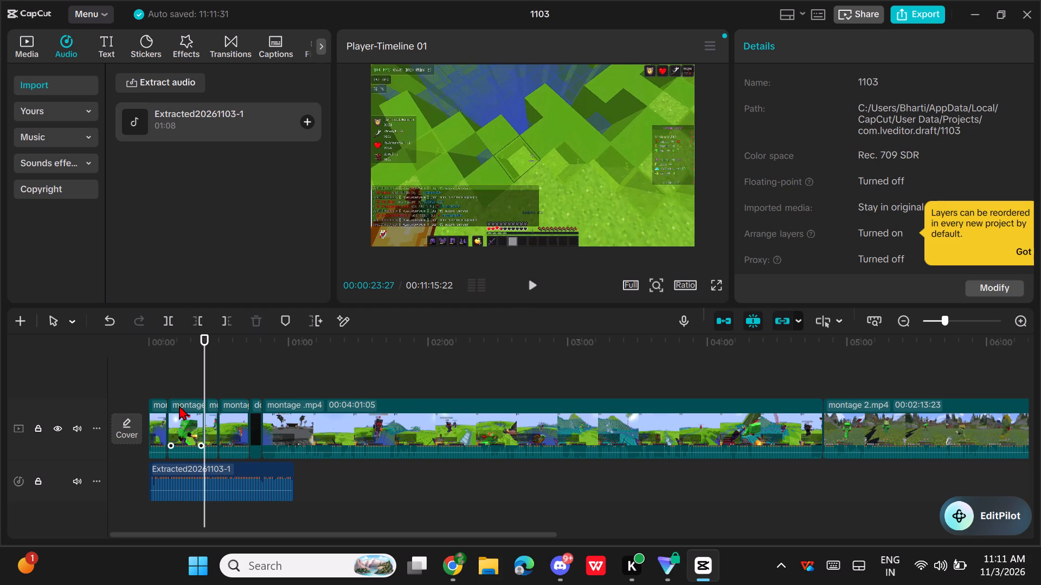
pyautogui.click(253, 320)
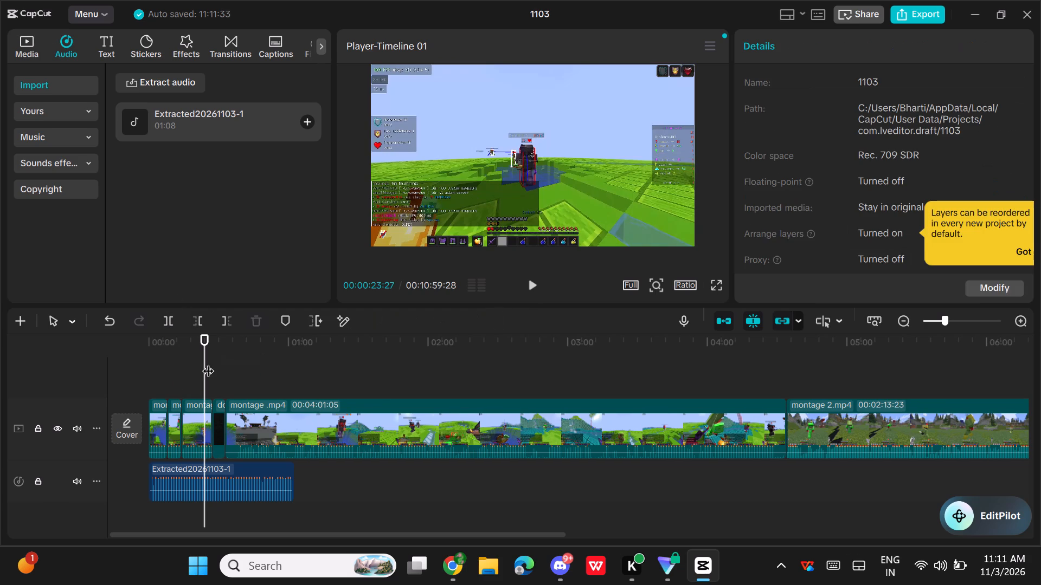
# Review the shortened opening, split the first montage clip at 00:00:04:09, and delete its opening piece.
pyautogui.moveTo(208, 362); pyautogui.dragTo(165, 371)
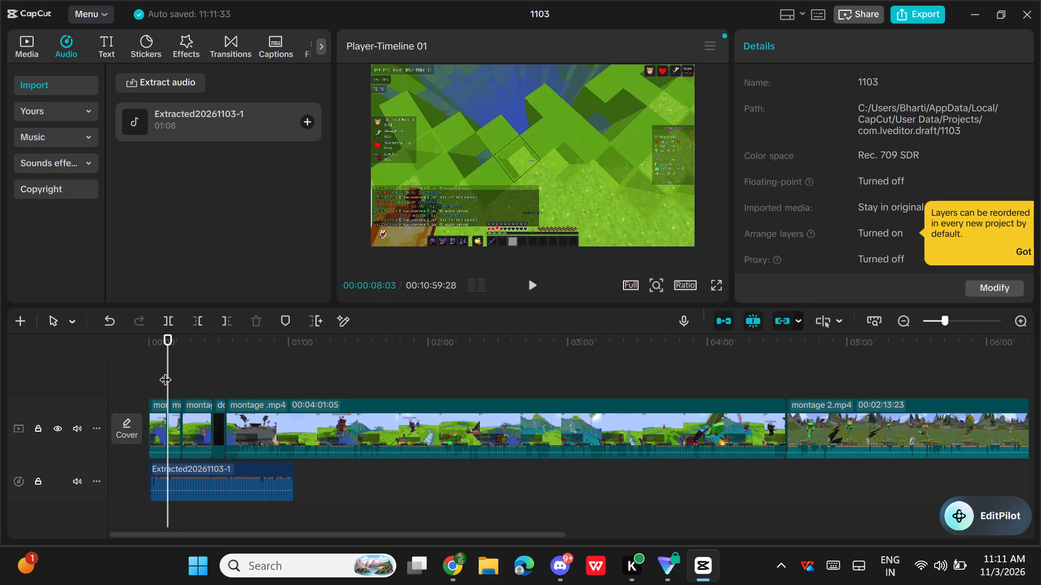
pyautogui.press('space')
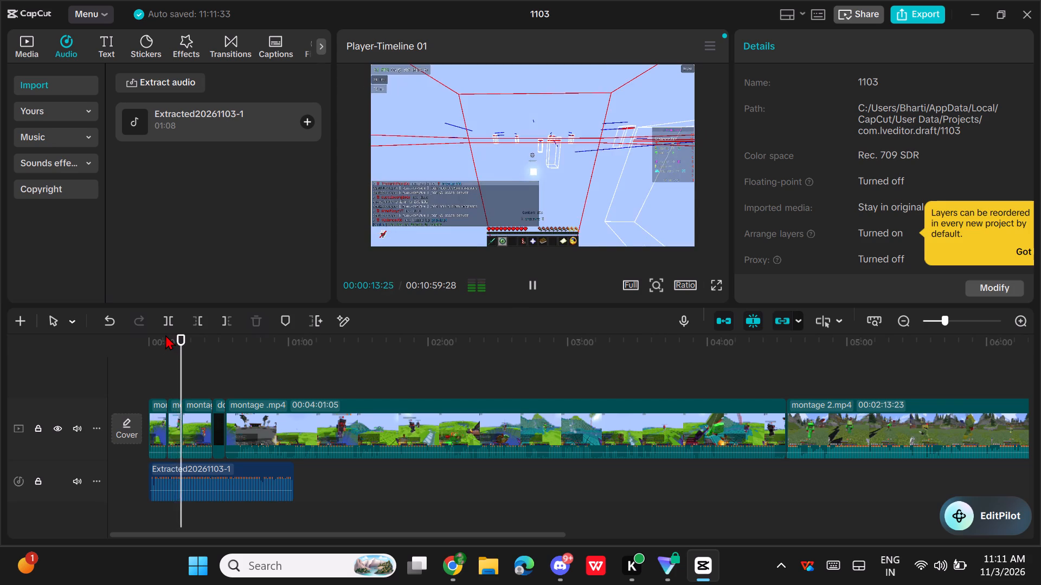
pyautogui.press('space')
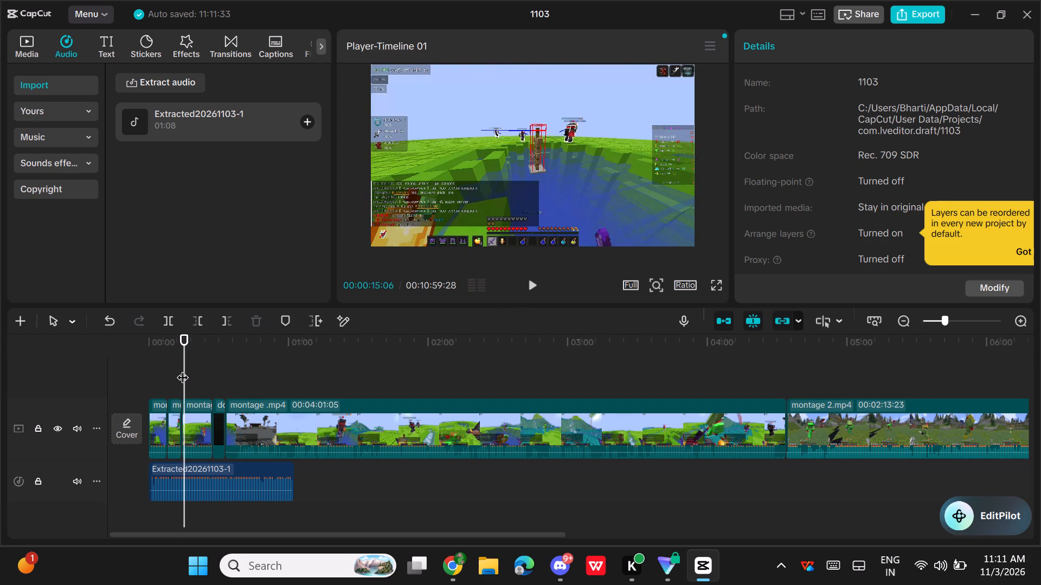
pyautogui.moveTo(182, 369); pyautogui.dragTo(156, 385)
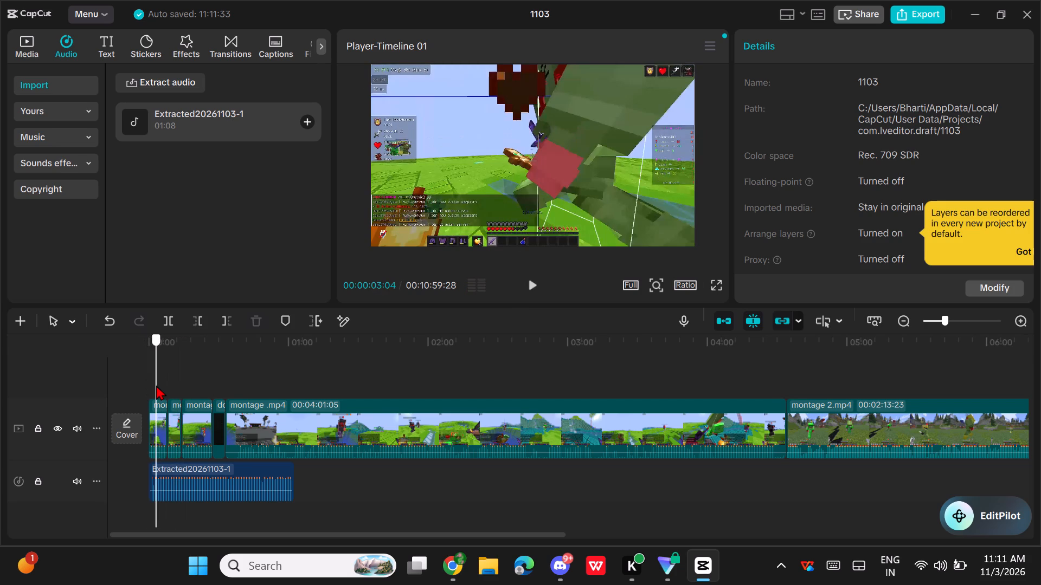
pyautogui.moveTo(156, 385); pyautogui.dragTo(159, 385)
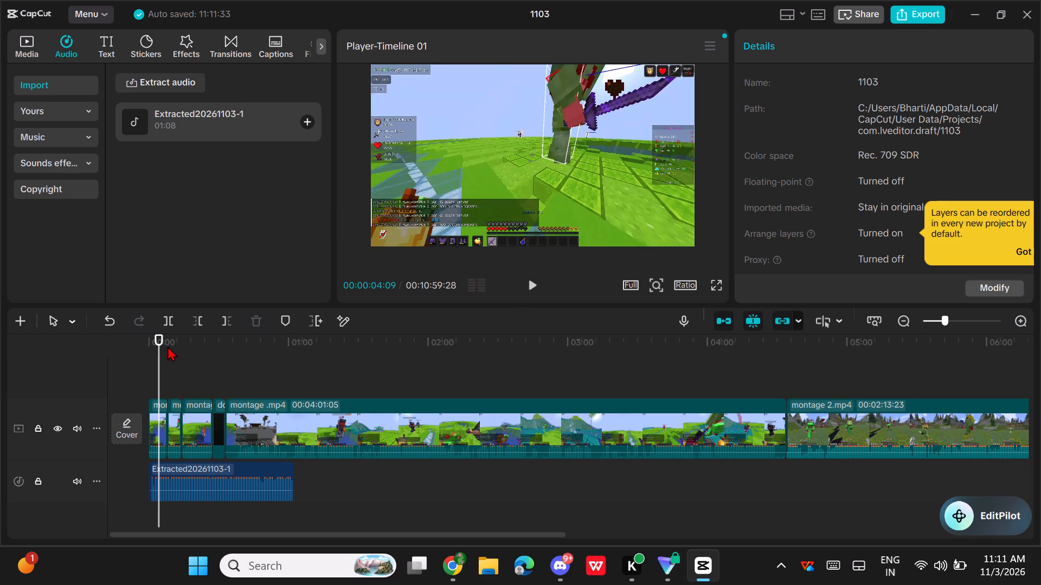
pyautogui.moveTo(159, 357); pyautogui.dragTo(162, 362)
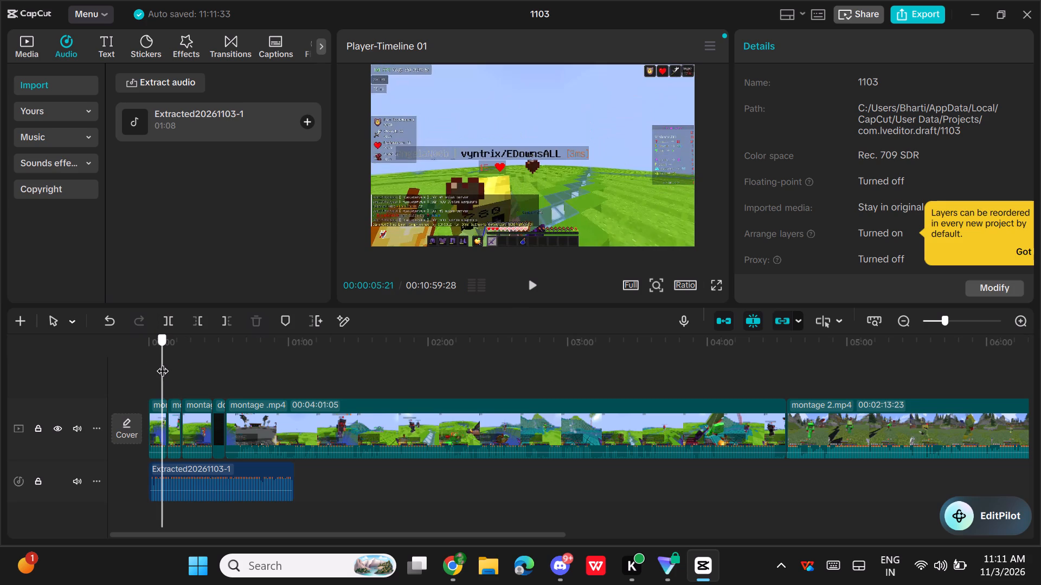
pyautogui.moveTo(162, 362); pyautogui.dragTo(165, 371)
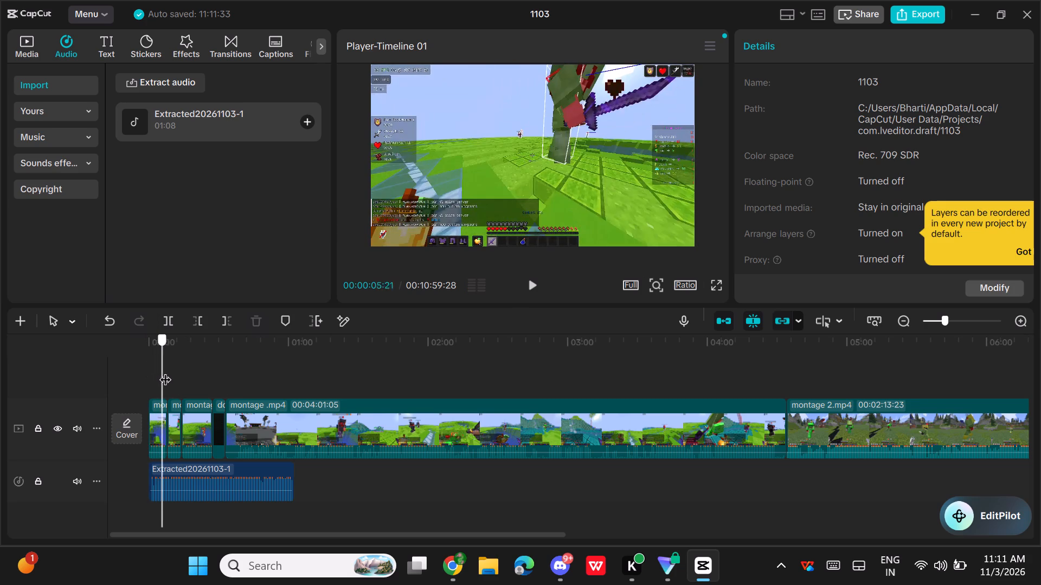
pyautogui.moveTo(165, 371); pyautogui.dragTo(156, 371)
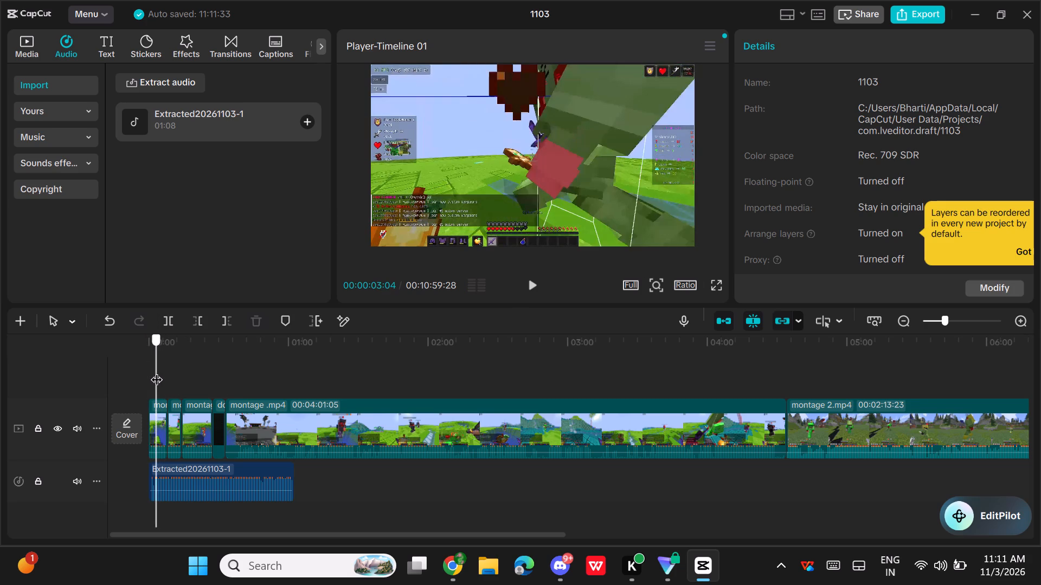
pyautogui.moveTo(156, 371); pyautogui.dragTo(145, 374)
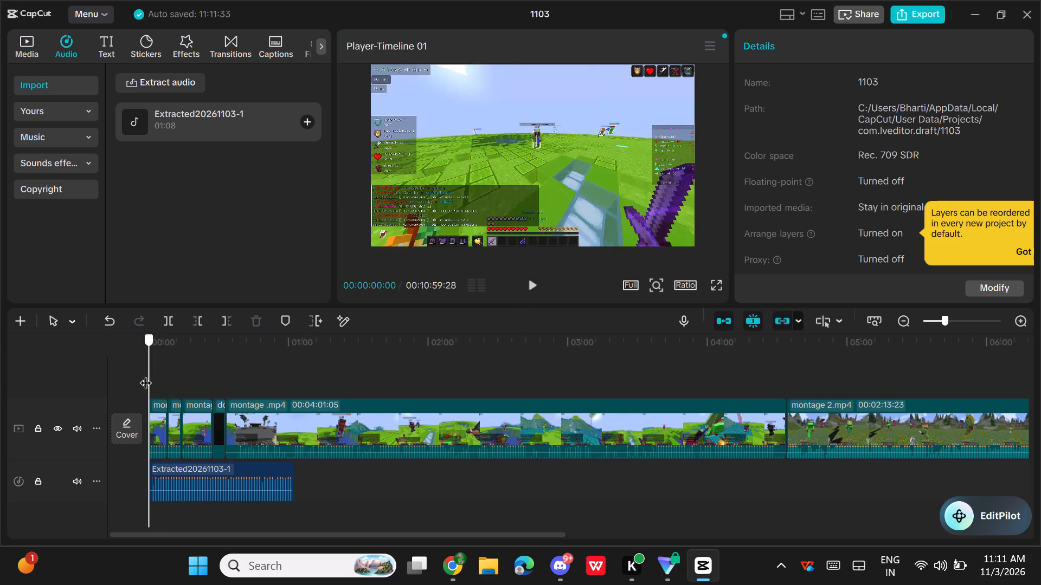
pyautogui.moveTo(145, 374); pyautogui.dragTo(159, 374)
pyautogui.click(168, 317)
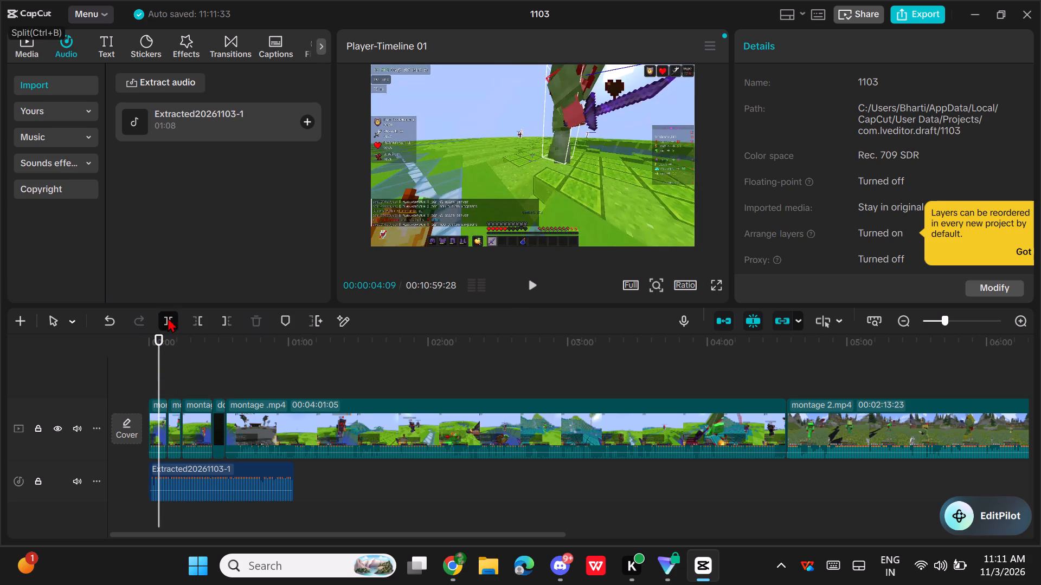
pyautogui.click(147, 414)
pyautogui.click(151, 406)
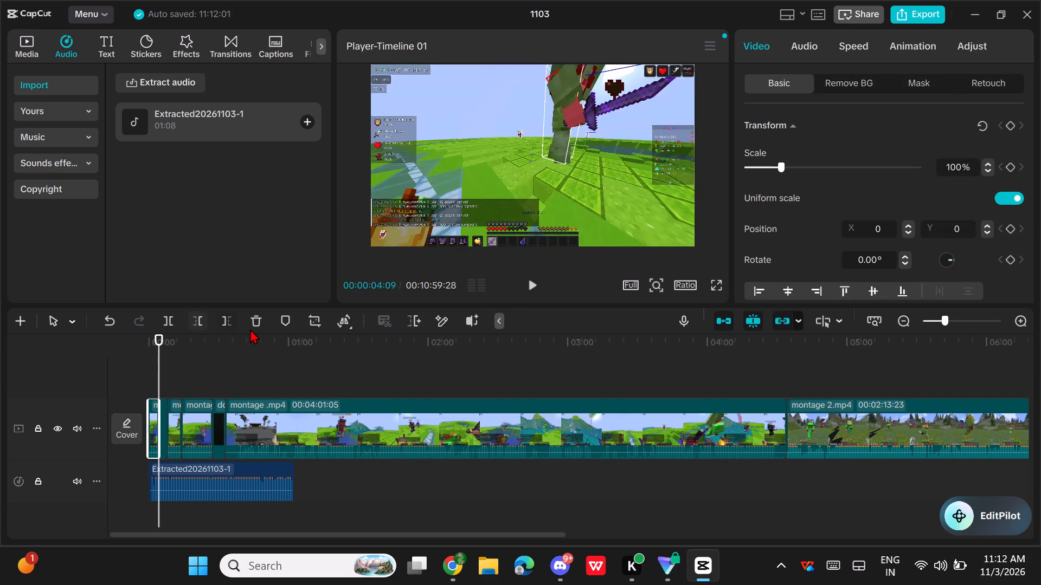
pyautogui.click(256, 329)
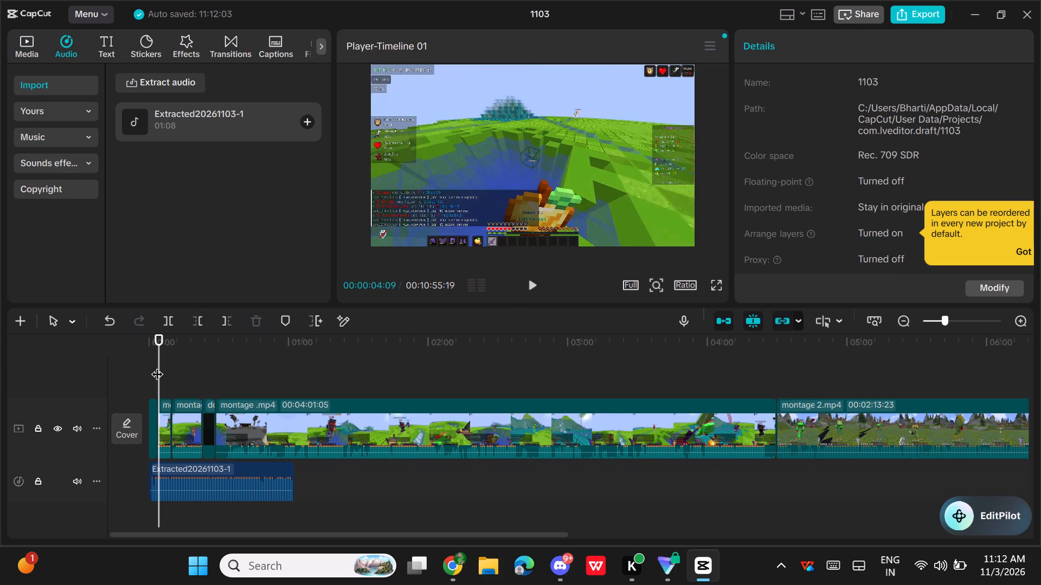
# Play from the timeline start, split the second montage clip at 00:00:06:26, and delete that clip's piece before the cut.
pyautogui.moveTo(157, 366); pyautogui.dragTo(100, 391)
pyautogui.press('space')
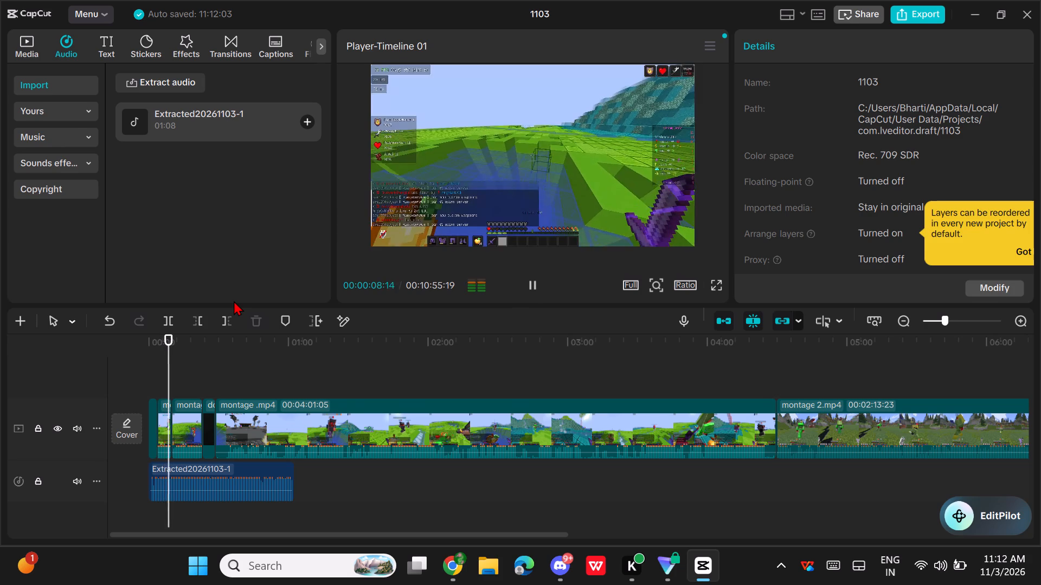
pyautogui.press('space')
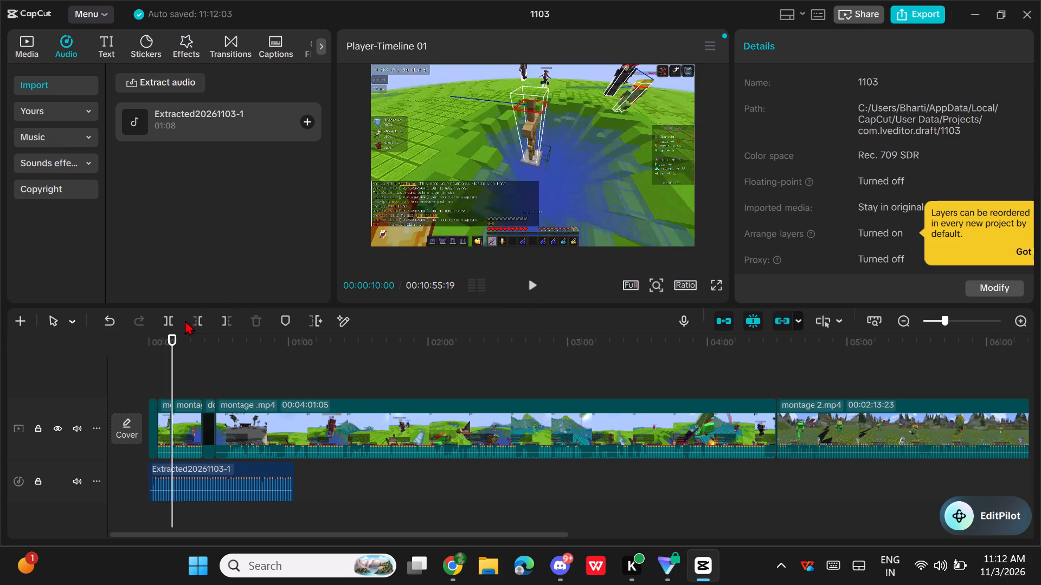
pyautogui.moveTo(170, 360); pyautogui.dragTo(159, 366)
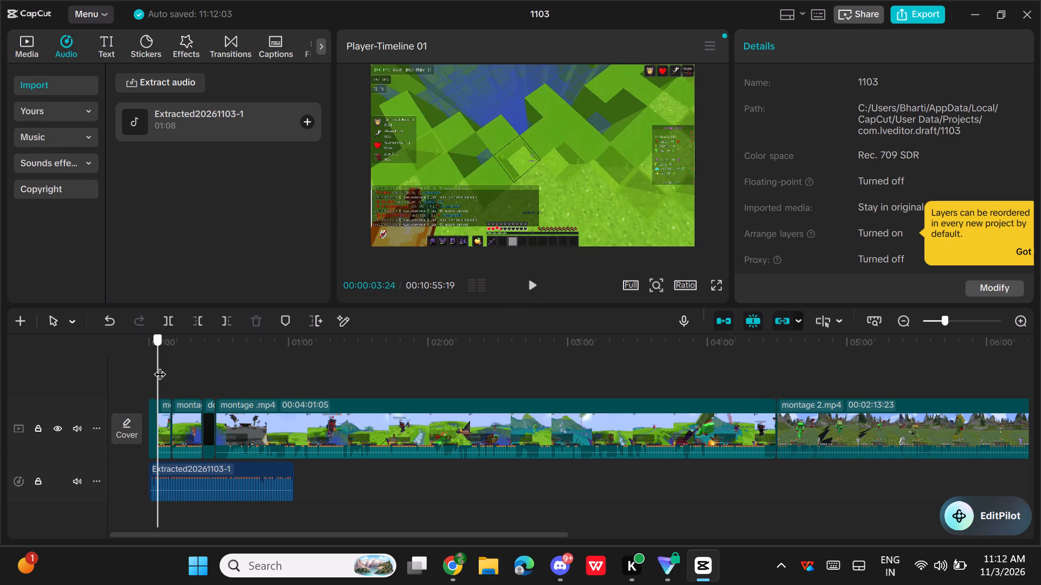
pyautogui.moveTo(159, 366); pyautogui.dragTo(165, 371)
pyautogui.click(162, 317)
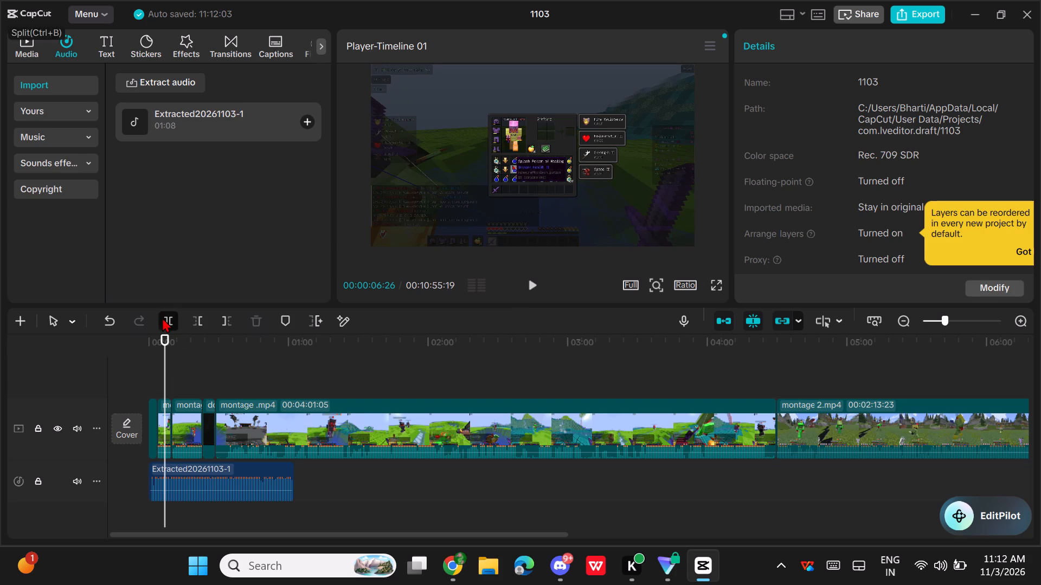
pyautogui.click(162, 411)
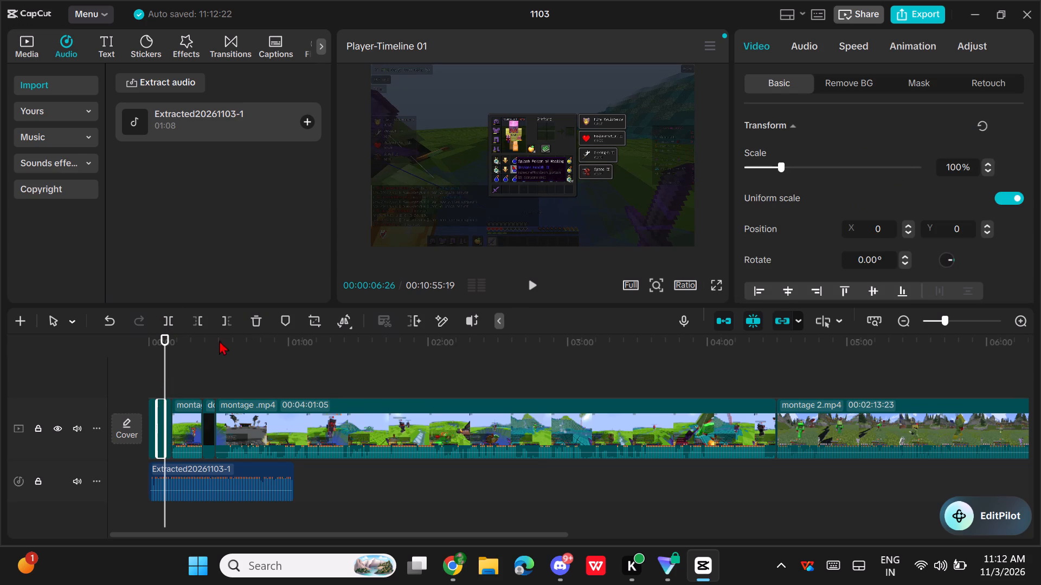
pyautogui.click(253, 317)
# Play from the timeline start, split the third montage clip at 00:00:15:15, and delete that clip's piece before the cut.
pyautogui.moveTo(168, 351); pyautogui.dragTo(134, 368)
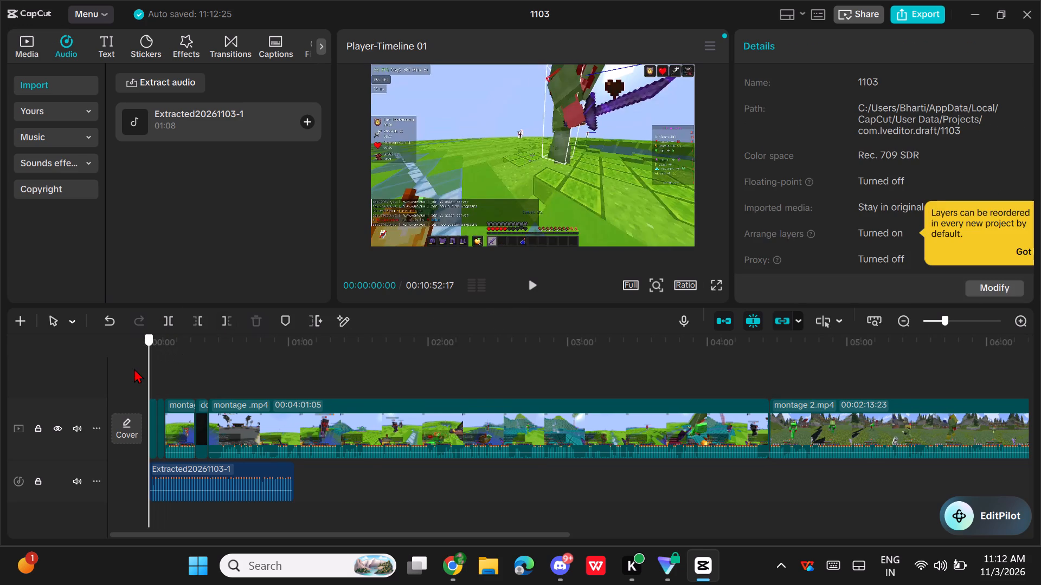
pyautogui.moveTo(134, 368); pyautogui.dragTo(128, 371)
pyautogui.press('space')
pyautogui.press('space')
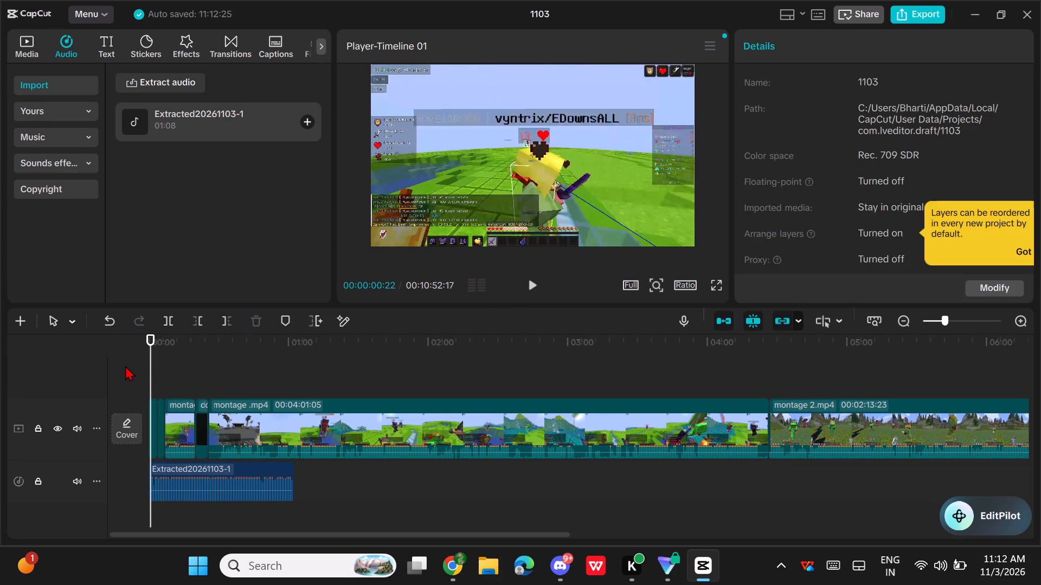
pyautogui.press('space')
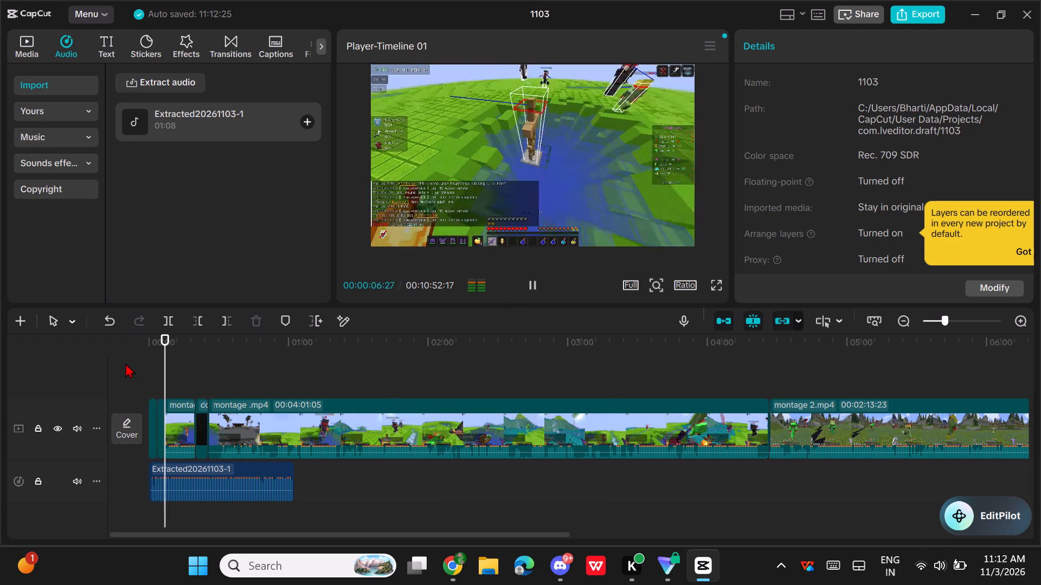
pyautogui.press('space')
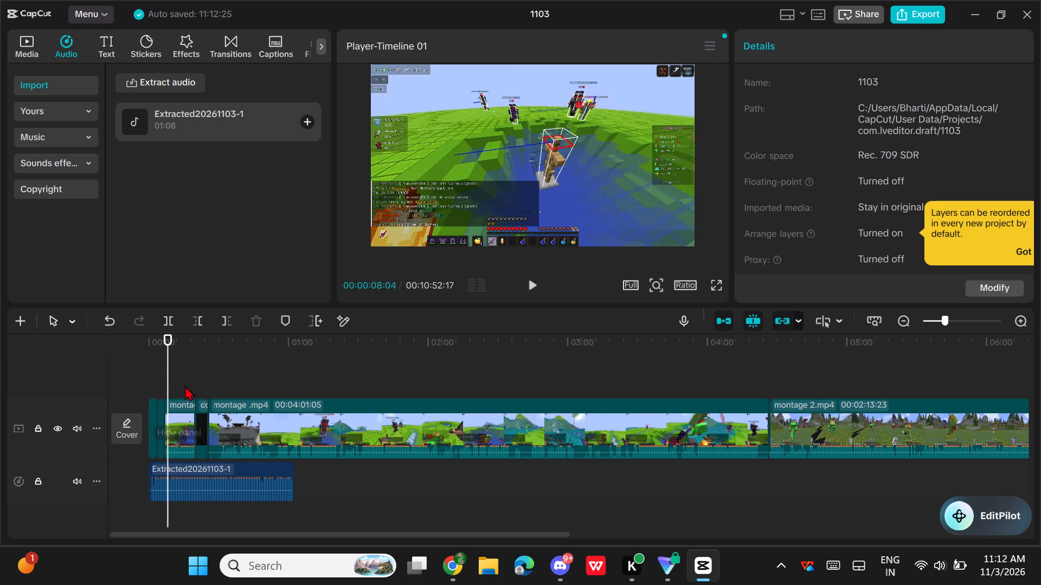
pyautogui.moveTo(168, 372); pyautogui.dragTo(177, 382)
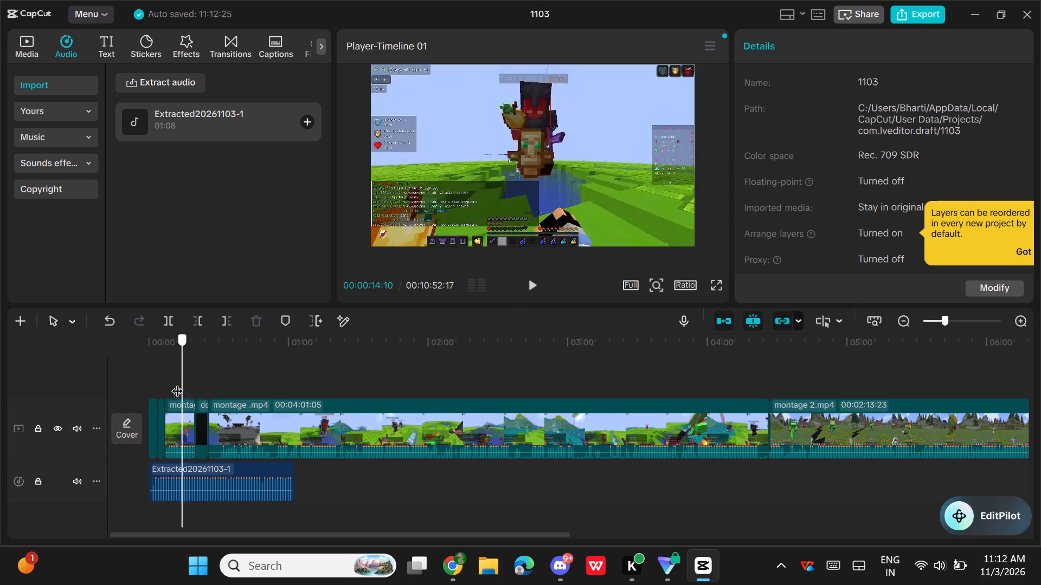
pyautogui.moveTo(177, 382); pyautogui.dragTo(185, 382)
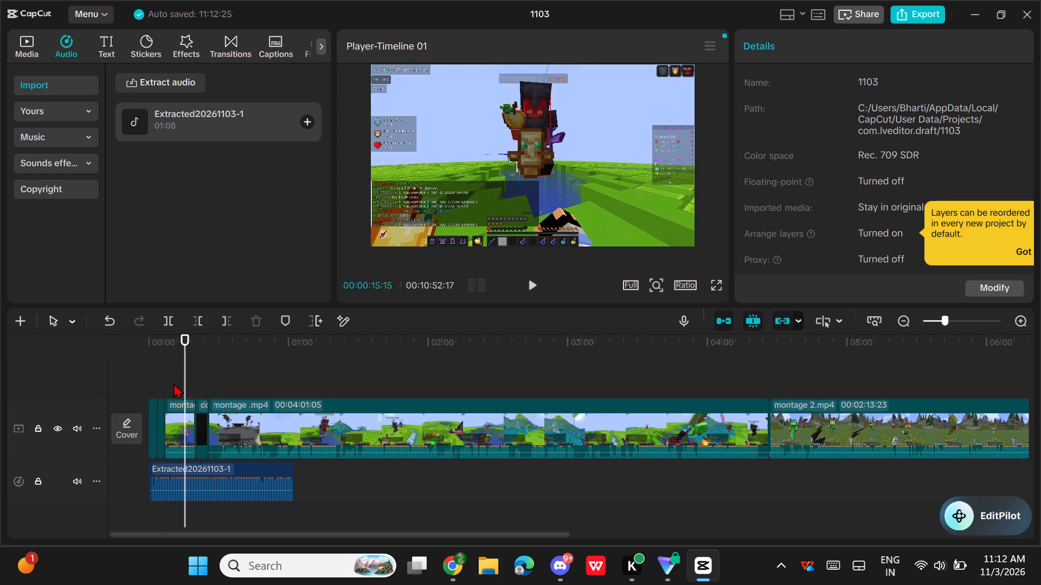
pyautogui.click(168, 320)
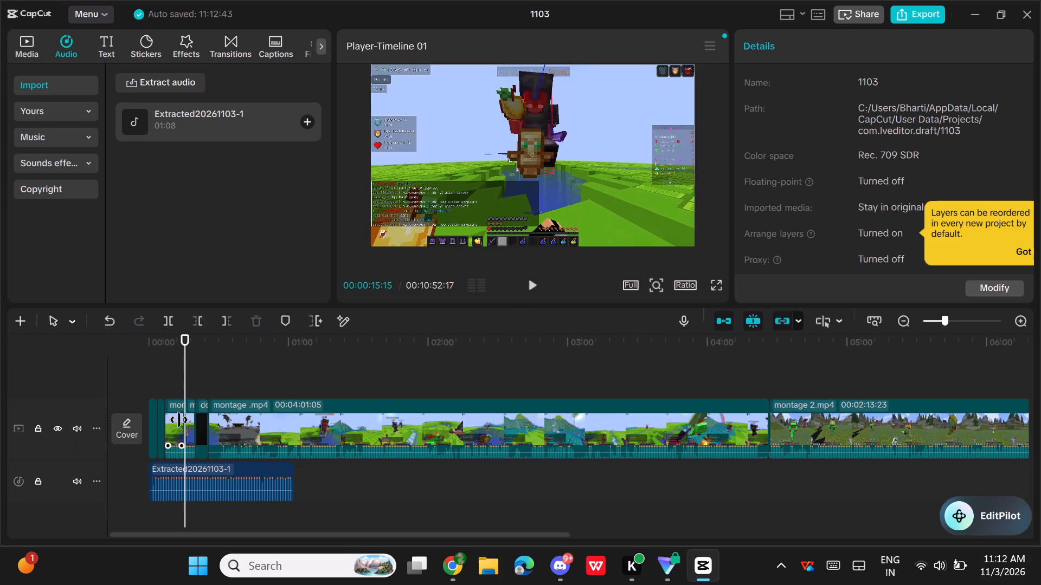
pyautogui.click(177, 419)
pyautogui.click(253, 320)
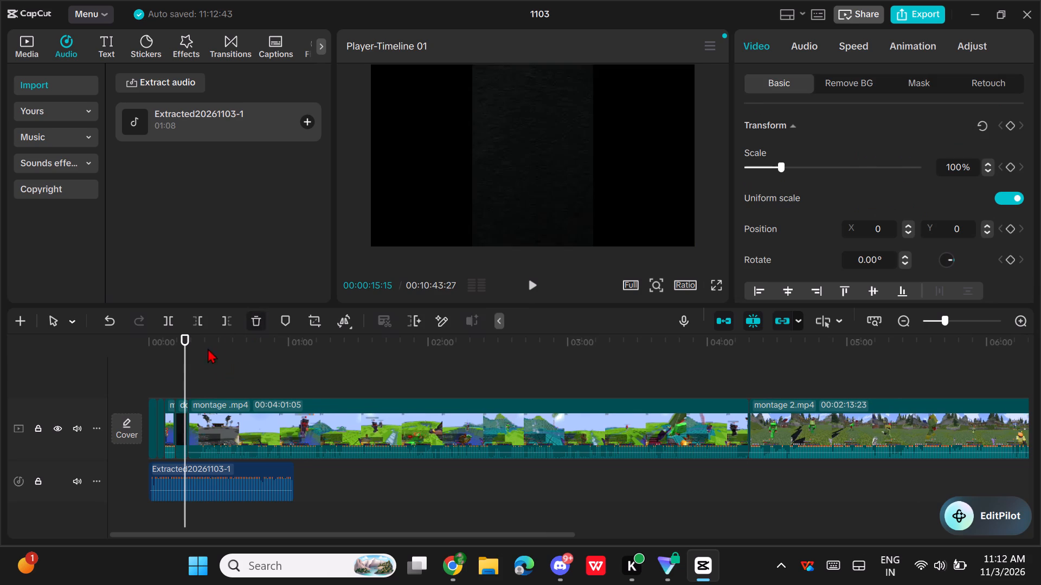
# Play the shortened opening up to the black image and add a default text over it at 00:00:11:18.
pyautogui.click(1021, 320)
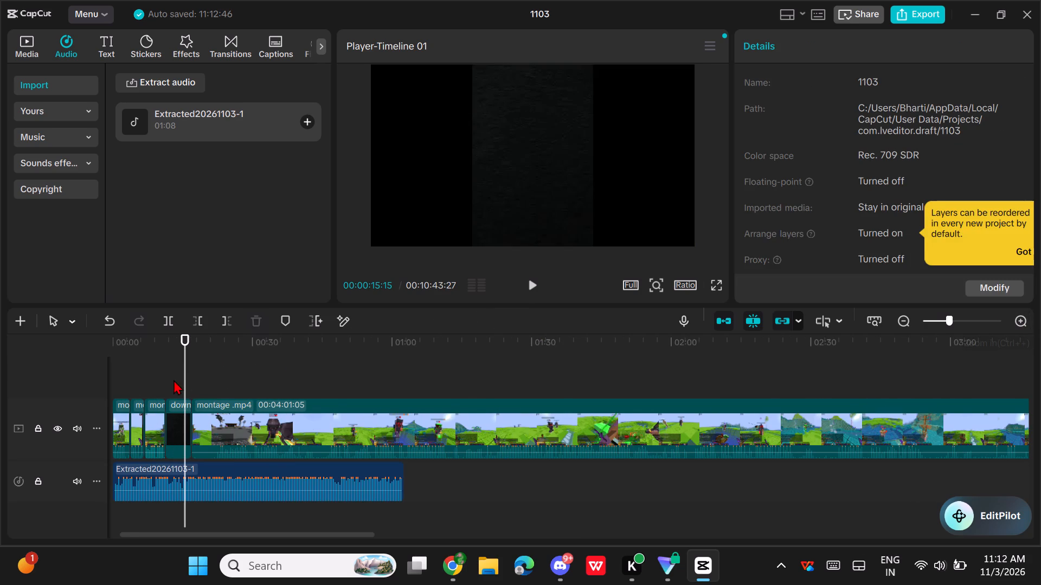
pyautogui.moveTo(179, 346); pyautogui.dragTo(145, 357)
pyautogui.press('space')
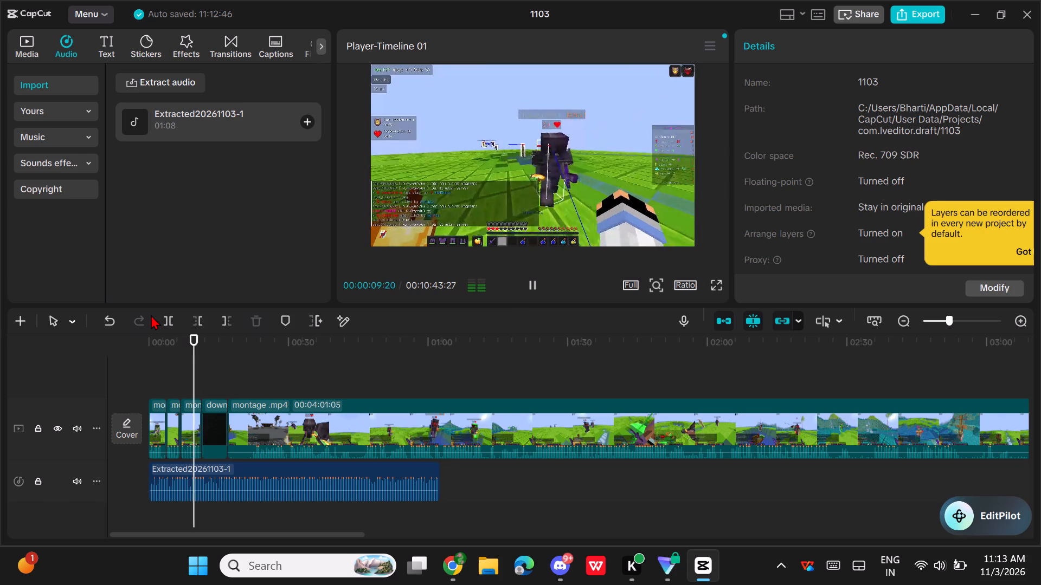
pyautogui.press('space')
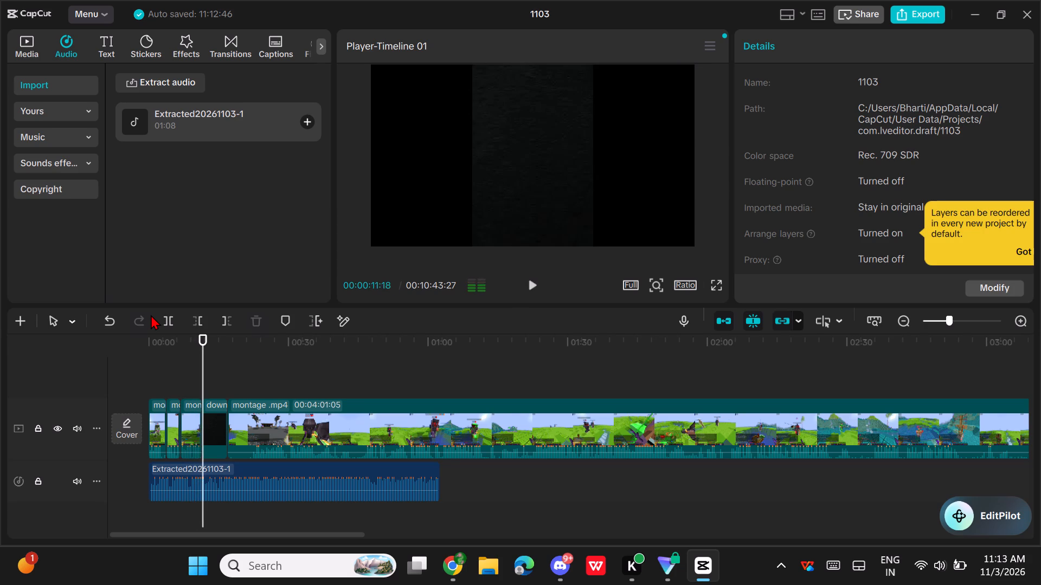
pyautogui.click(114, 50)
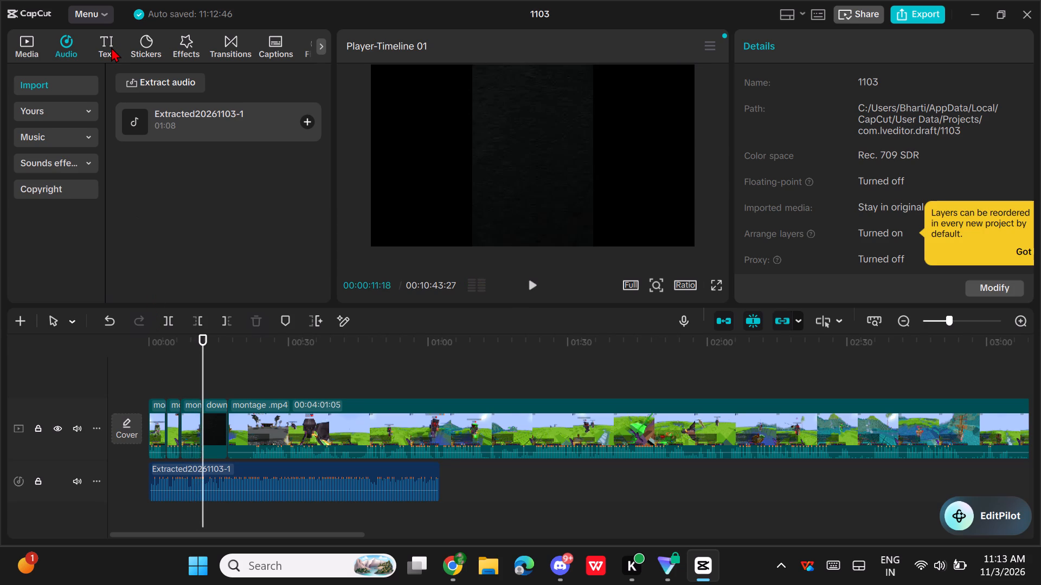
pyautogui.click(100, 44)
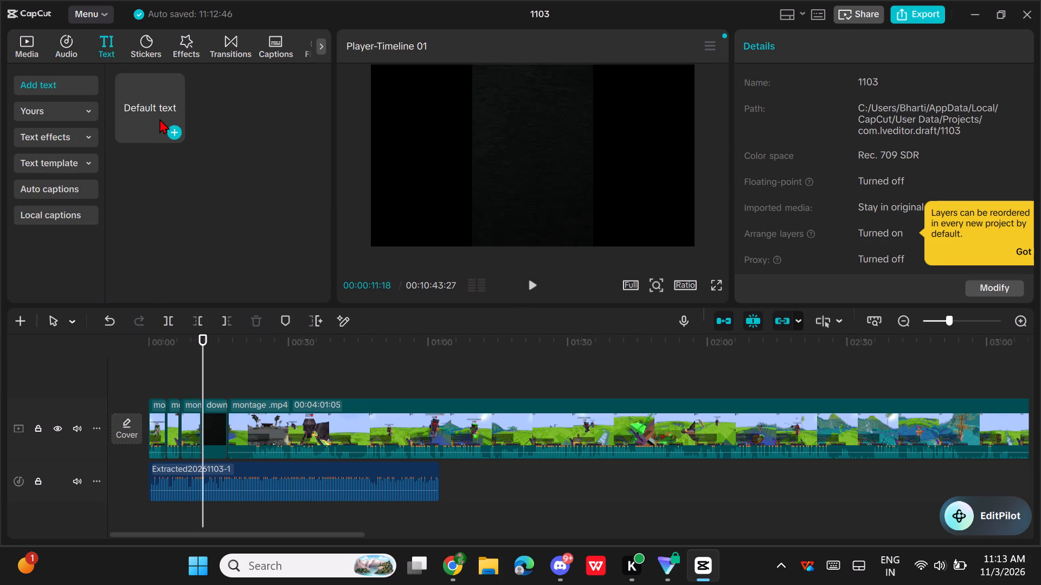
pyautogui.click(170, 135)
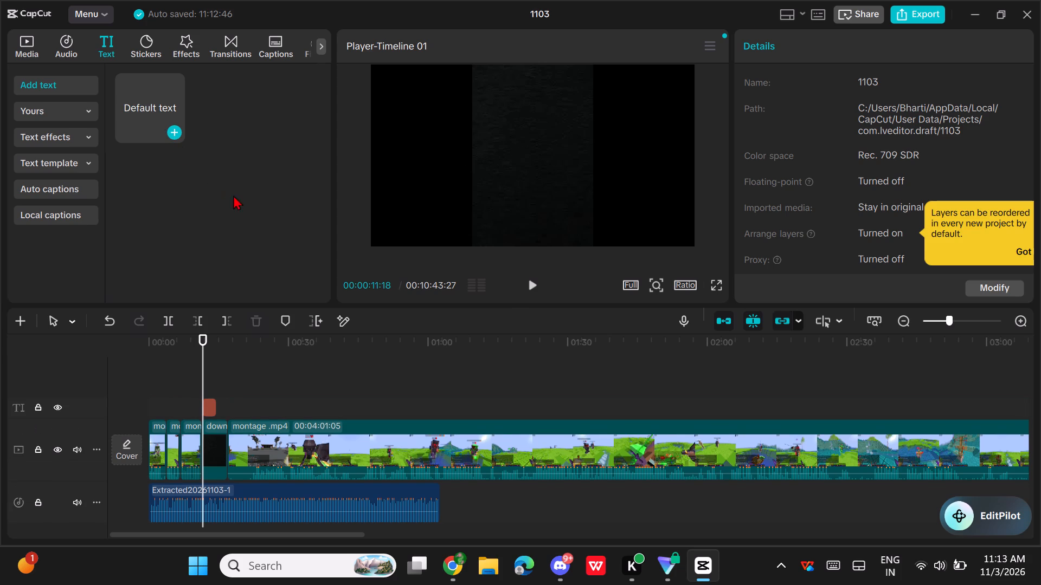
pyautogui.press('space')
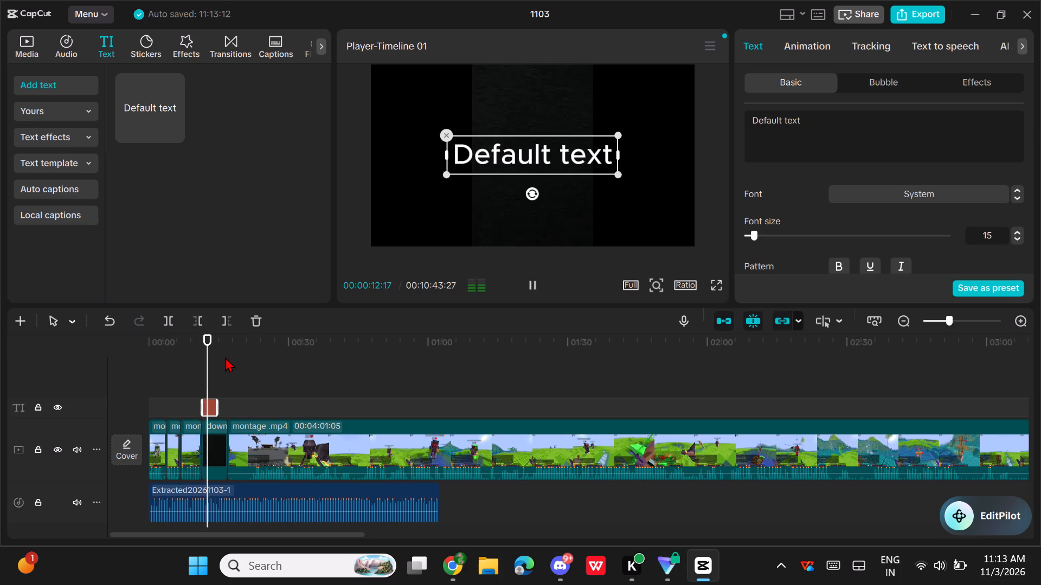
pyautogui.press('space')
# Replace the default wording of the text over the black image with "RISE OF A HT4".
pyautogui.click(202, 368)
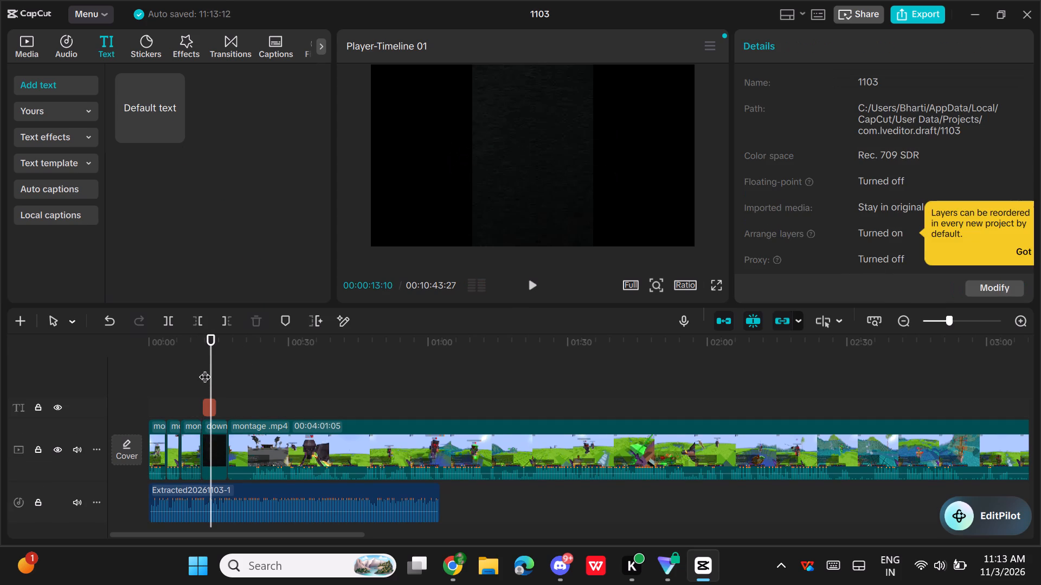
pyautogui.click(205, 400)
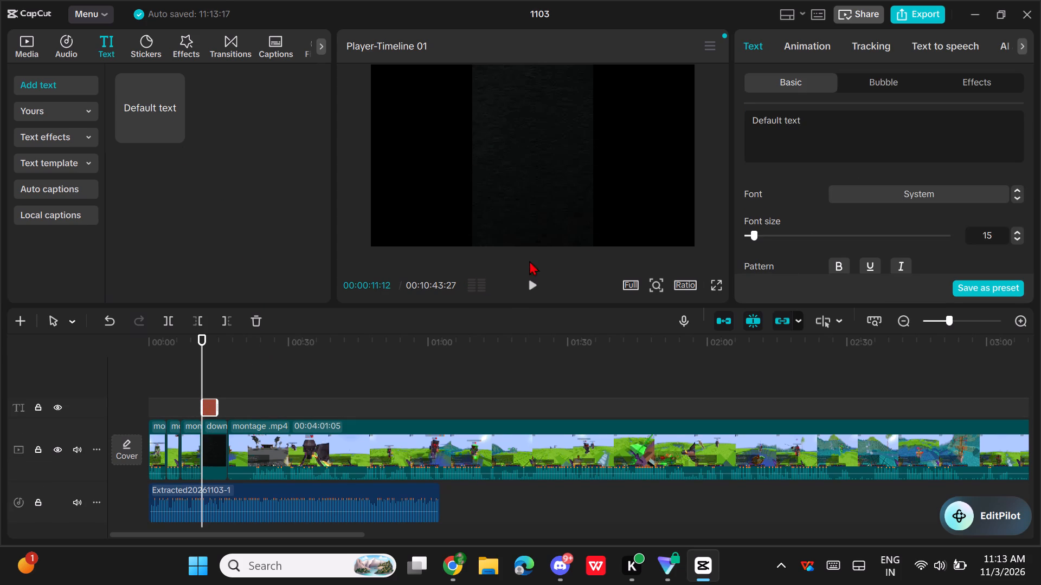
pyautogui.click(819, 127)
pyautogui.press('BackSpace')
pyautogui.press('BackSpace')
pyautogui.press('BackSpace')
pyautogui.press('BackSpace')
pyautogui.press('BackSpace')
pyautogui.press('BackSpace')
pyautogui.press('BackSpace')
pyautogui.press('BackSpace')
pyautogui.press('BackSpace')
pyautogui.press('BackSpace')
pyautogui.press('BackSpace')
pyautogui.press('BackSpace')
pyautogui.press('BackSpace')
pyautogui.press('BackSpace')
pyautogui.press('BackSpace')
pyautogui.press('BackSpace')
pyautogui.press('BackSpace')
pyautogui.press('BackSpace')
pyautogui.press('BackSpace')
pyautogui.press('BackSpace')
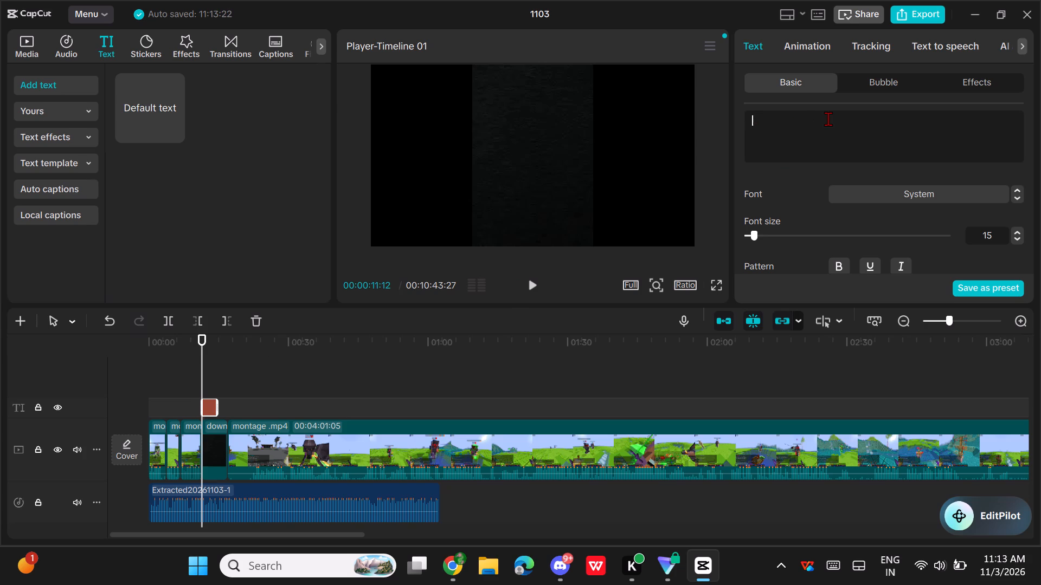
pyautogui.write('RI')
pyautogui.write('SE')
pyautogui.press('space')
pyautogui.write('OF')
pyautogui.press('space')
pyautogui.write('A')
pyautogui.press('space')
pyautogui.press('Return')
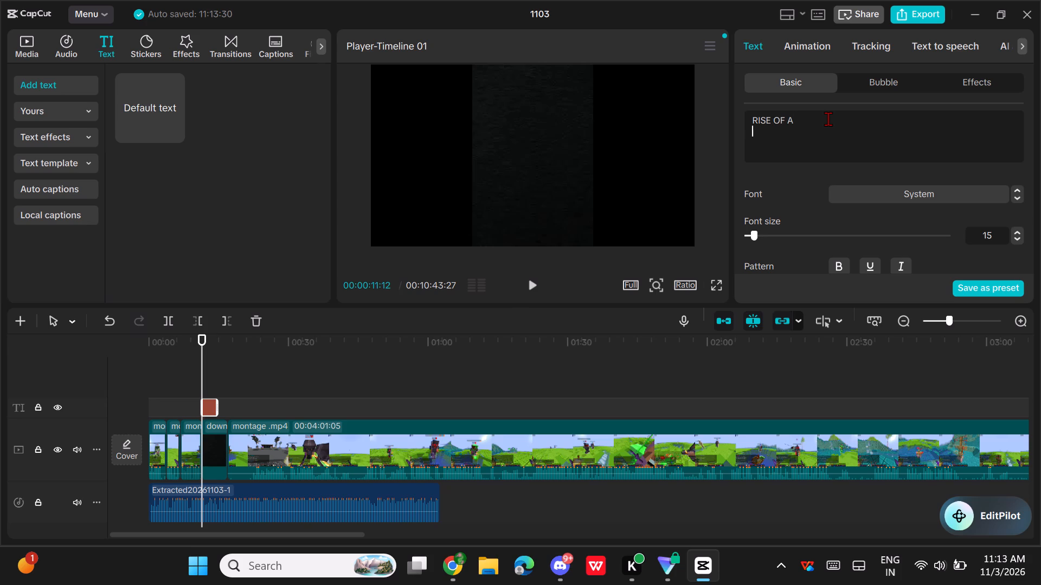
pyautogui.press('BackSpace')
pyautogui.write('HT4')
# Apply the third preset style after the no-style option, with white lettering, to the "RISE OF A HT4" text.
pyautogui.scroll(-6, 922, 146)
pyautogui.scroll(-3, 834, 197)
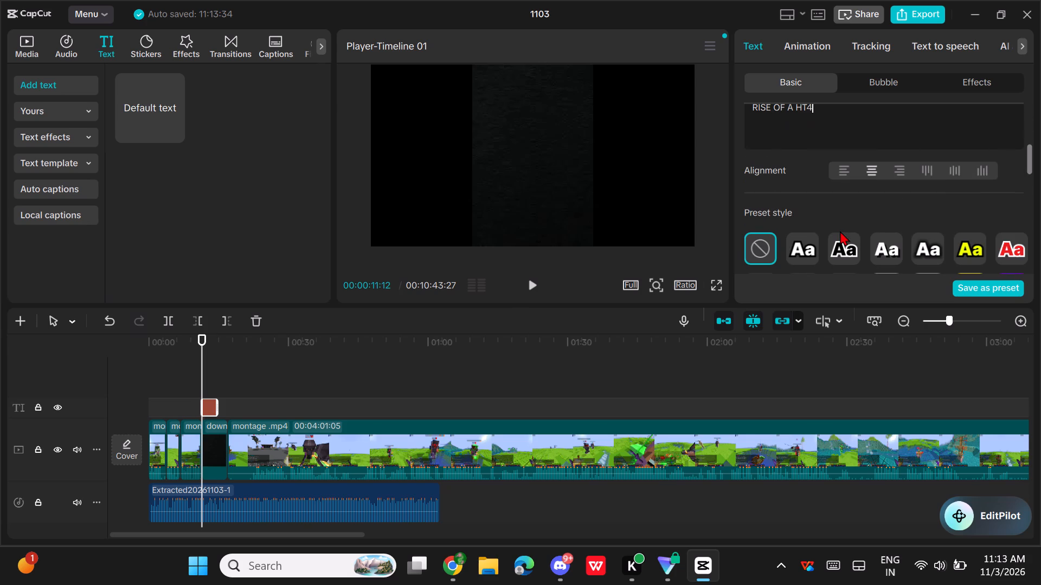
pyautogui.click(885, 245)
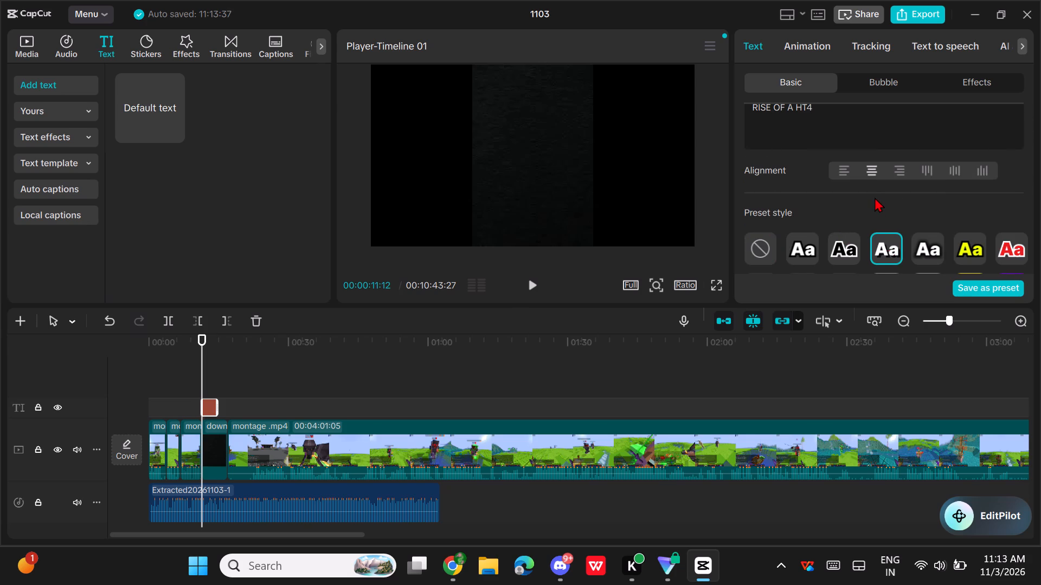
pyautogui.scroll(2, 875, 197)
# Add a second default text at 00:00:11:12 and change its wording to "RISE OF A HT4".
pyautogui.click(177, 128)
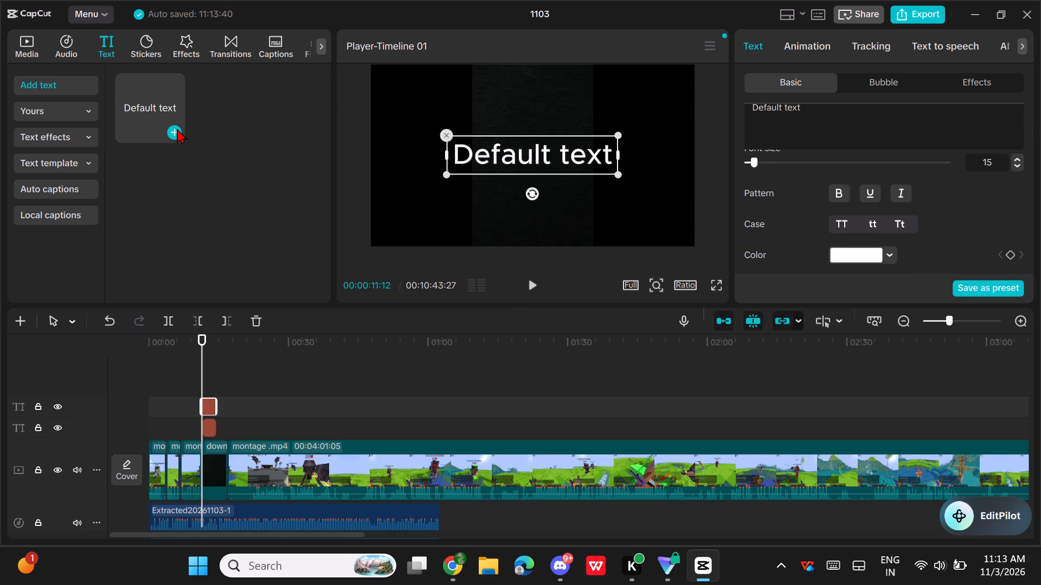
pyautogui.scroll(2, 826, 115)
pyautogui.click(826, 115)
pyautogui.press('BackSpace')
pyautogui.press('BackSpace')
pyautogui.press('BackSpace')
pyautogui.press('BackSpace')
pyautogui.press('BackSpace')
pyautogui.press('BackSpace')
pyautogui.press('BackSpace')
pyautogui.press('BackSpace')
pyautogui.press('BackSpace')
pyautogui.press('BackSpace')
pyautogui.press('BackSpace')
pyautogui.press('BackSpace')
pyautogui.press('BackSpace')
pyautogui.press('BackSpace')
pyautogui.press('BackSpace')
pyautogui.press('BackSpace')
pyautogui.press('BackSpace')
pyautogui.press('BackSpace')
pyautogui.press('BackSpace')
pyautogui.press('BackSpace')
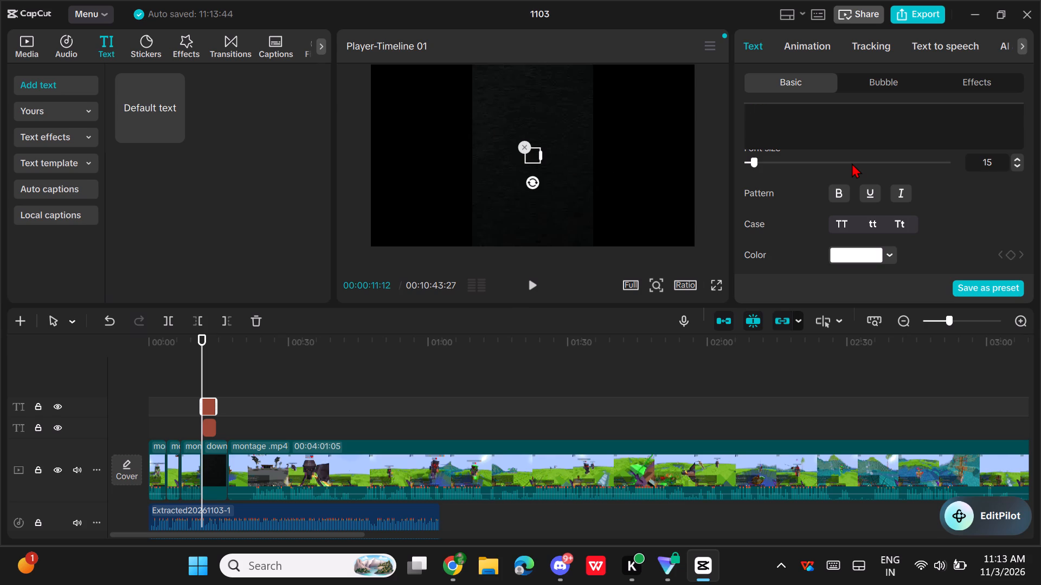
pyautogui.write('RISE')
pyautogui.press('space')
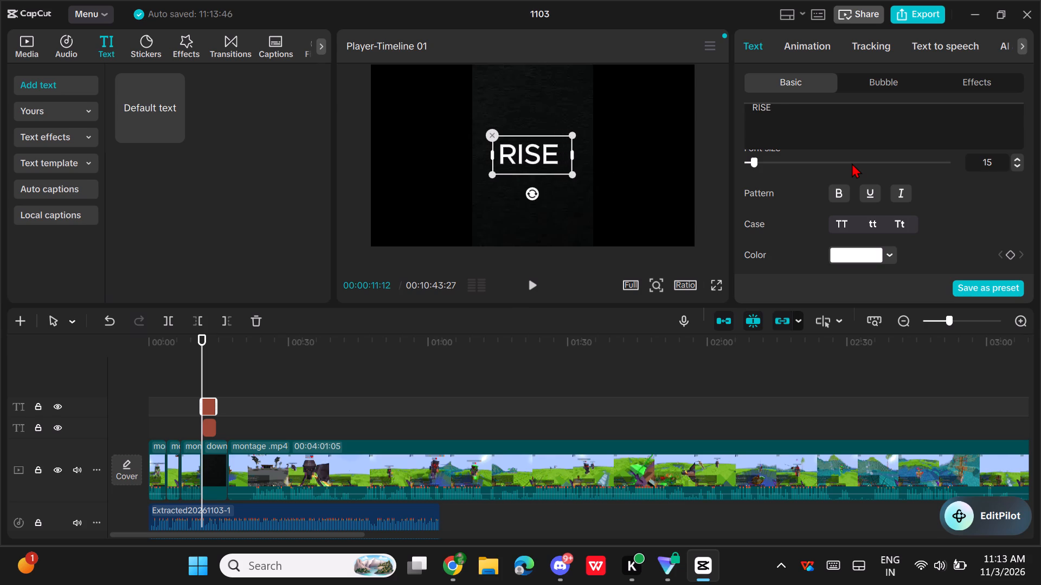
pyautogui.write('OF A HT4')
# Compare the third and fourth white preset styles on the second "RISE OF A HT4" text and apply the third.
pyautogui.scroll(-3, 849, 160)
pyautogui.click(879, 168)
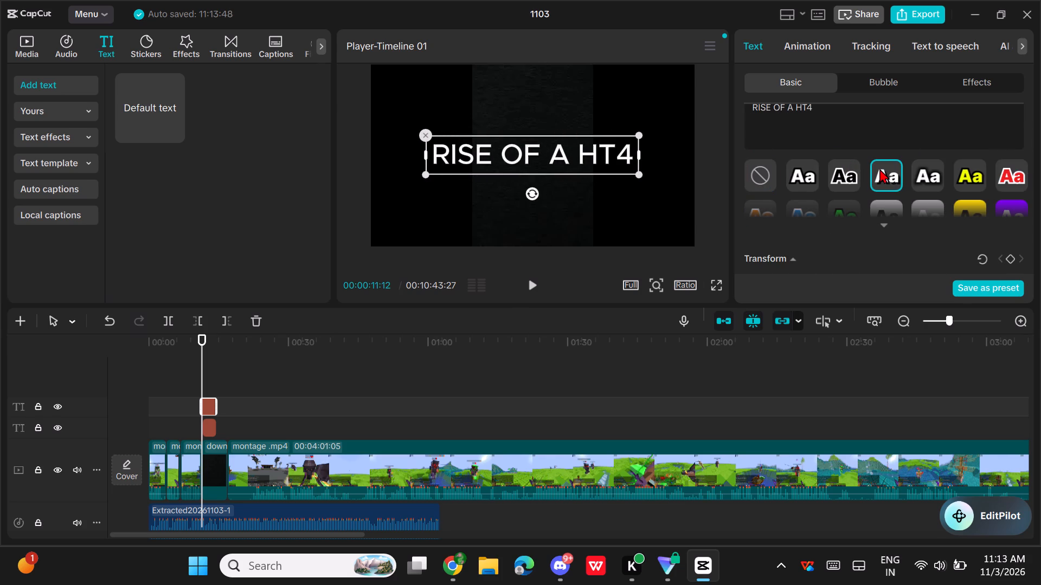
pyautogui.click(934, 171)
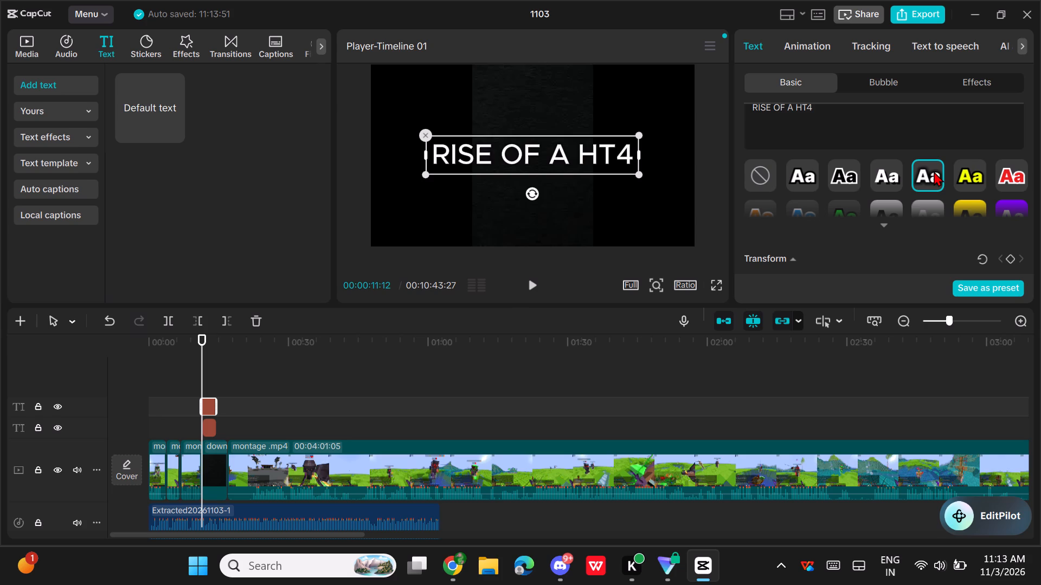
pyautogui.click(885, 183)
pyautogui.scroll(3, 885, 183)
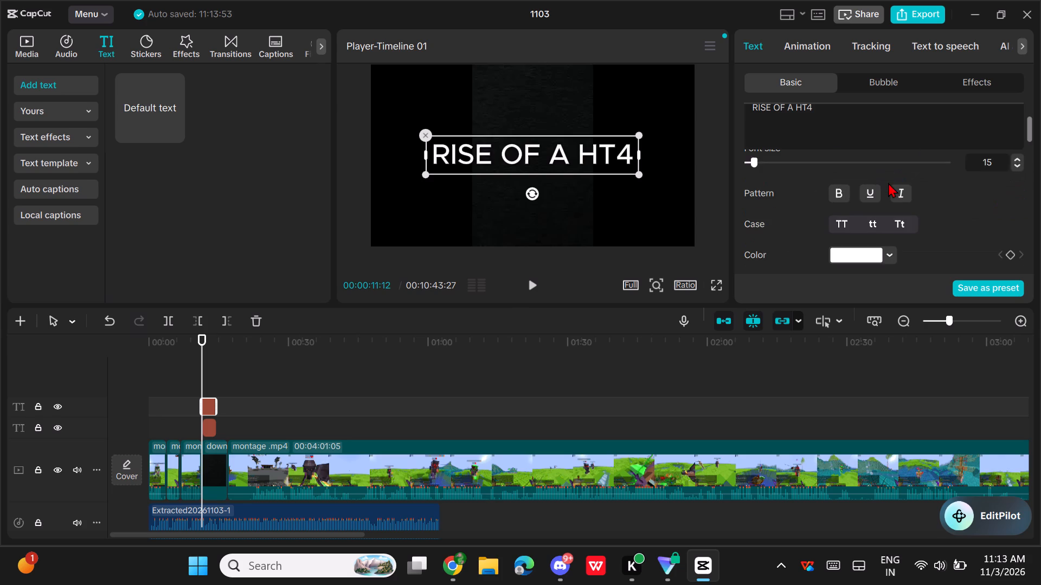
pyautogui.scroll(1, 888, 183)
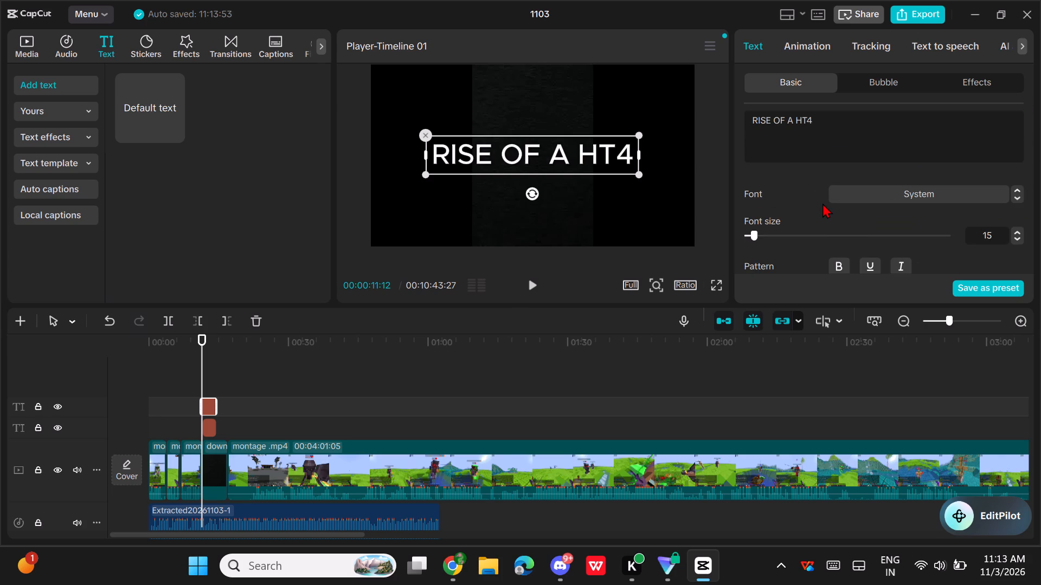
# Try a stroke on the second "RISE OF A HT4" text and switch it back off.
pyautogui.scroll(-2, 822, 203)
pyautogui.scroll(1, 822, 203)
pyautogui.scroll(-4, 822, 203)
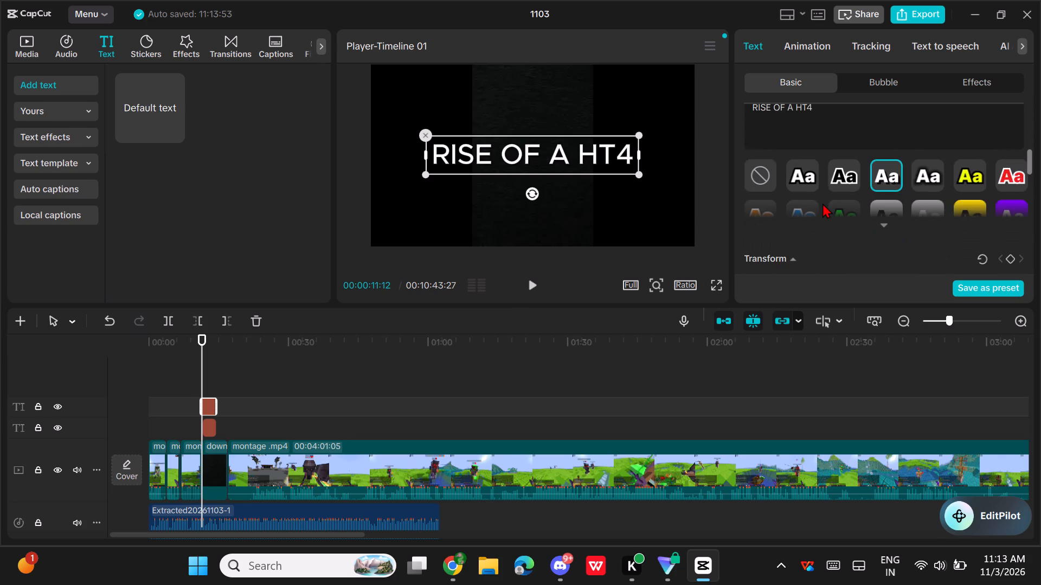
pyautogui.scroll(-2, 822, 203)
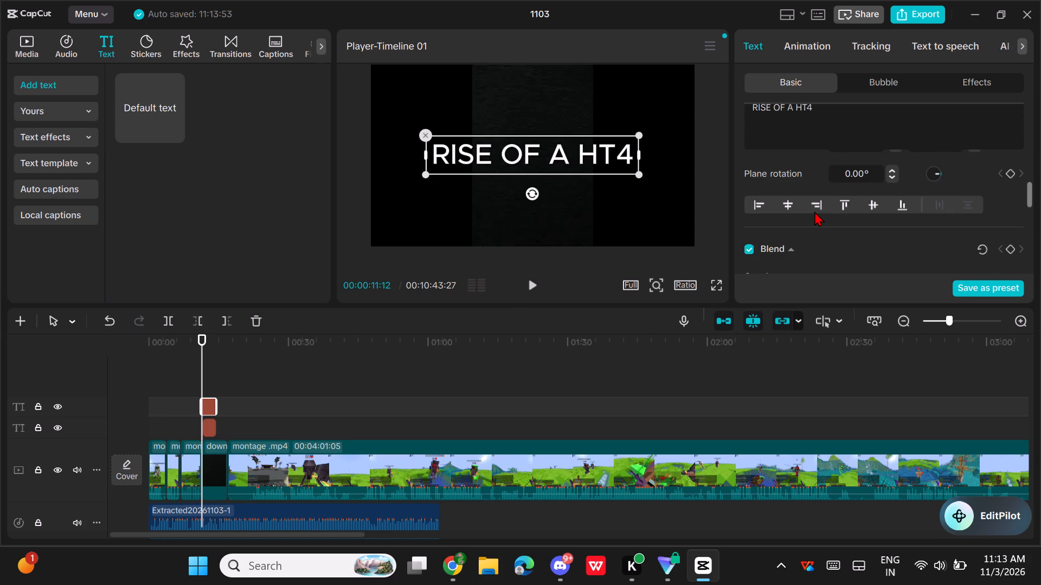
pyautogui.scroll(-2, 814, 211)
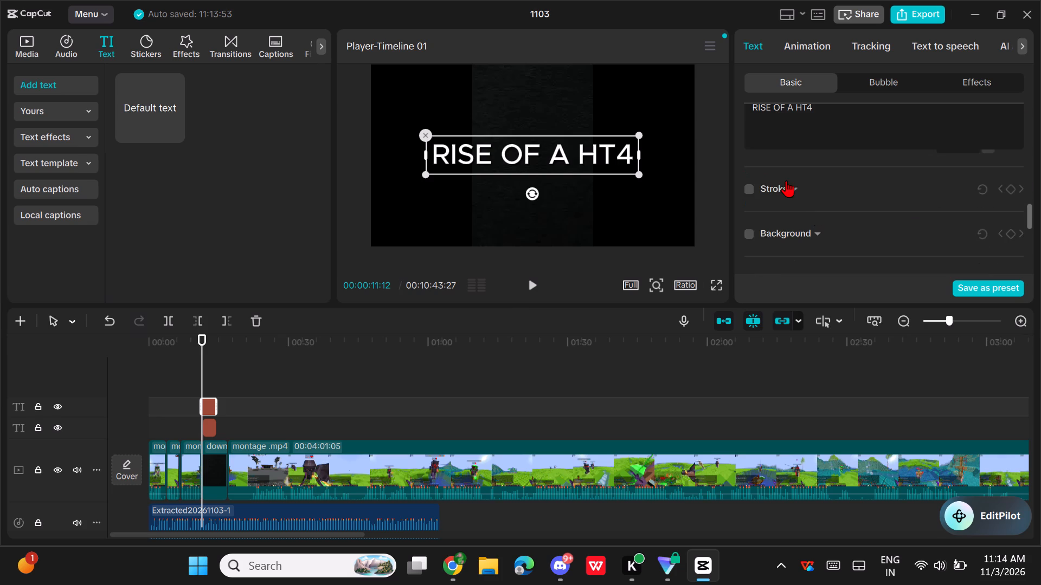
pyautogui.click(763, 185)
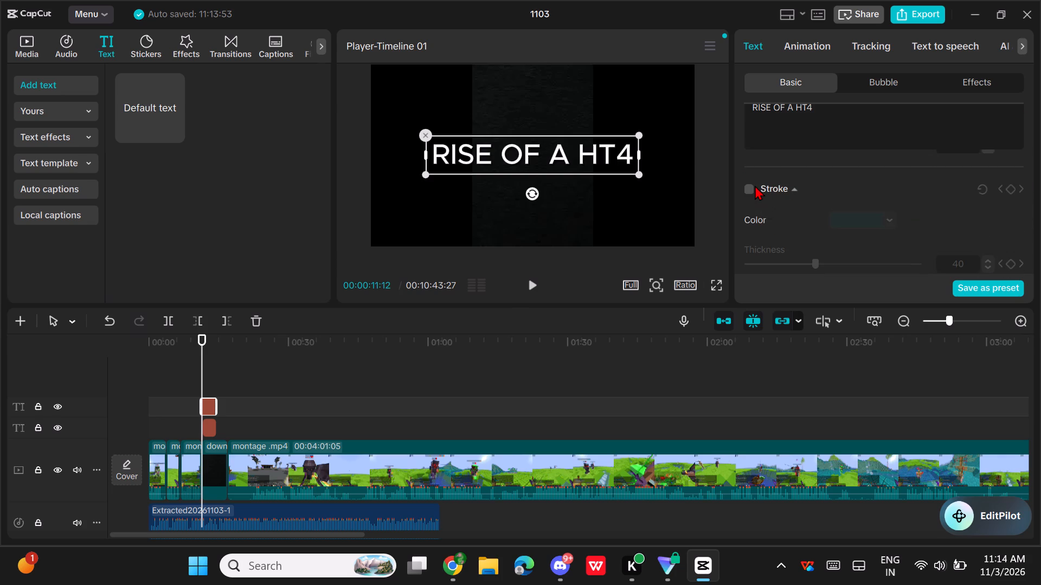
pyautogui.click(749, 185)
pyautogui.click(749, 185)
# Scale the second "RISE OF A HT4" text up to 140%.
pyautogui.scroll(4, 794, 185)
pyautogui.moveTo(803, 228); pyautogui.dragTo(811, 231)
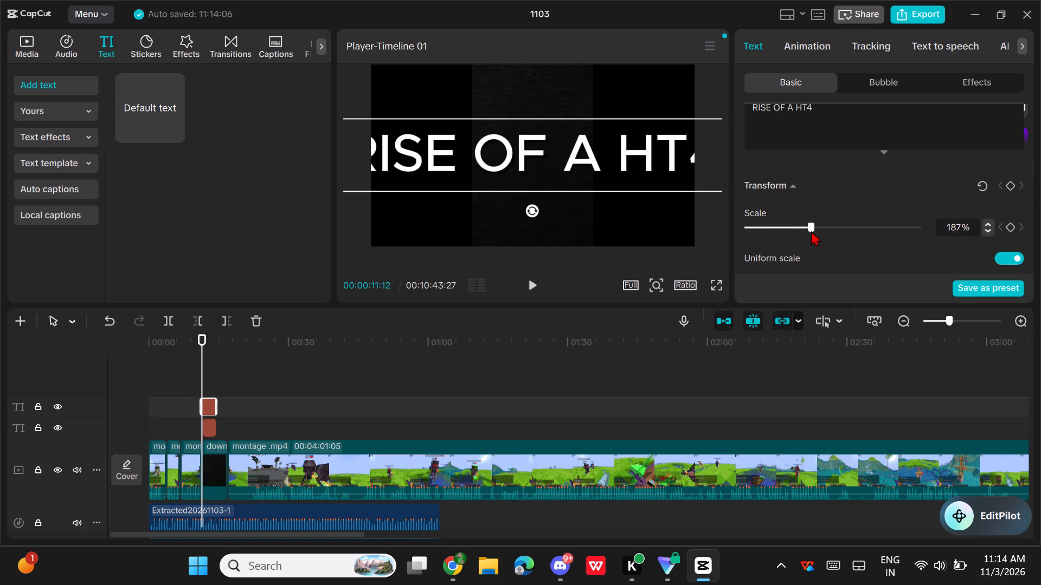
pyautogui.moveTo(811, 231); pyautogui.dragTo(795, 234)
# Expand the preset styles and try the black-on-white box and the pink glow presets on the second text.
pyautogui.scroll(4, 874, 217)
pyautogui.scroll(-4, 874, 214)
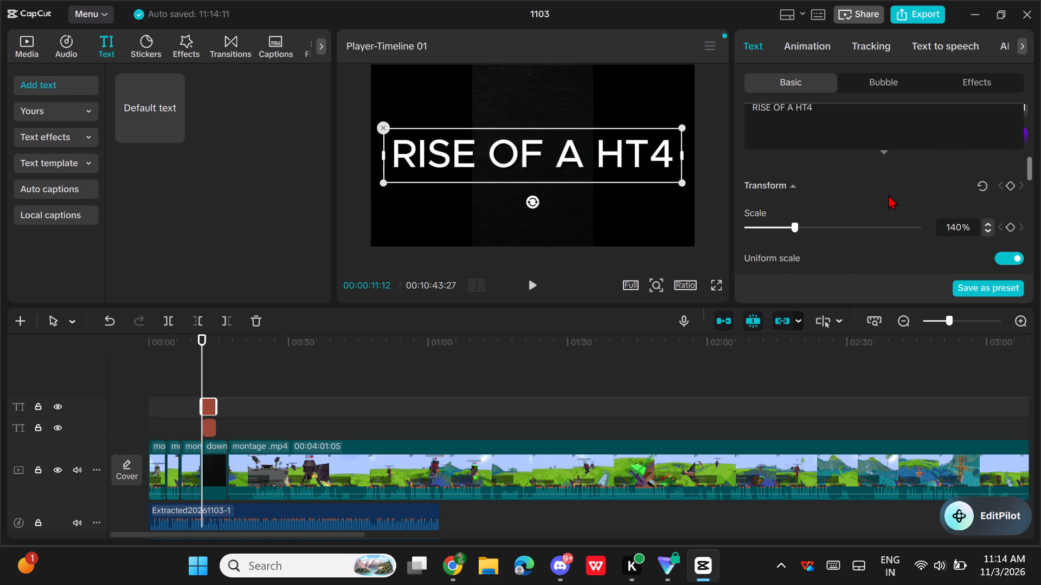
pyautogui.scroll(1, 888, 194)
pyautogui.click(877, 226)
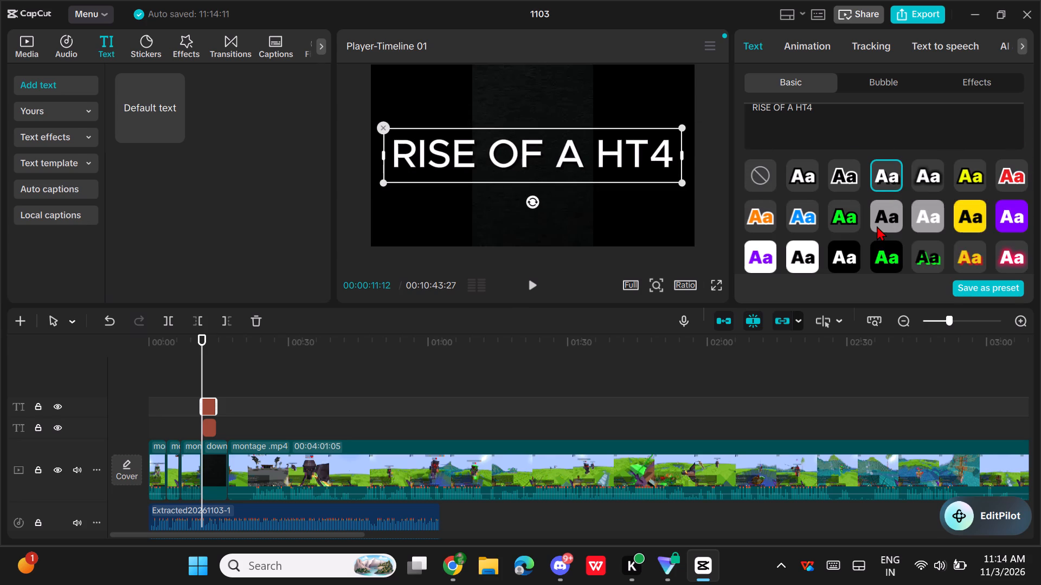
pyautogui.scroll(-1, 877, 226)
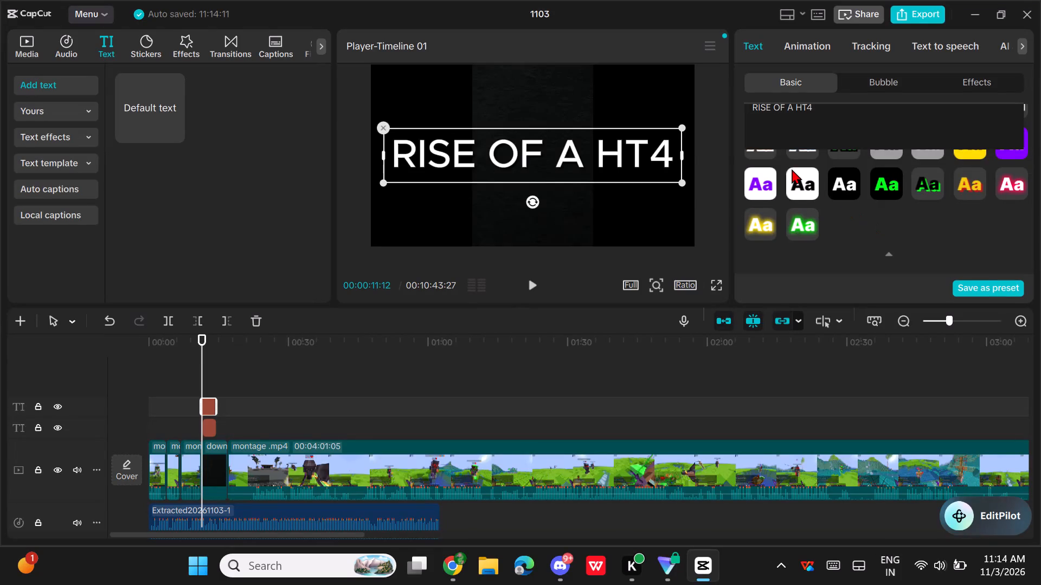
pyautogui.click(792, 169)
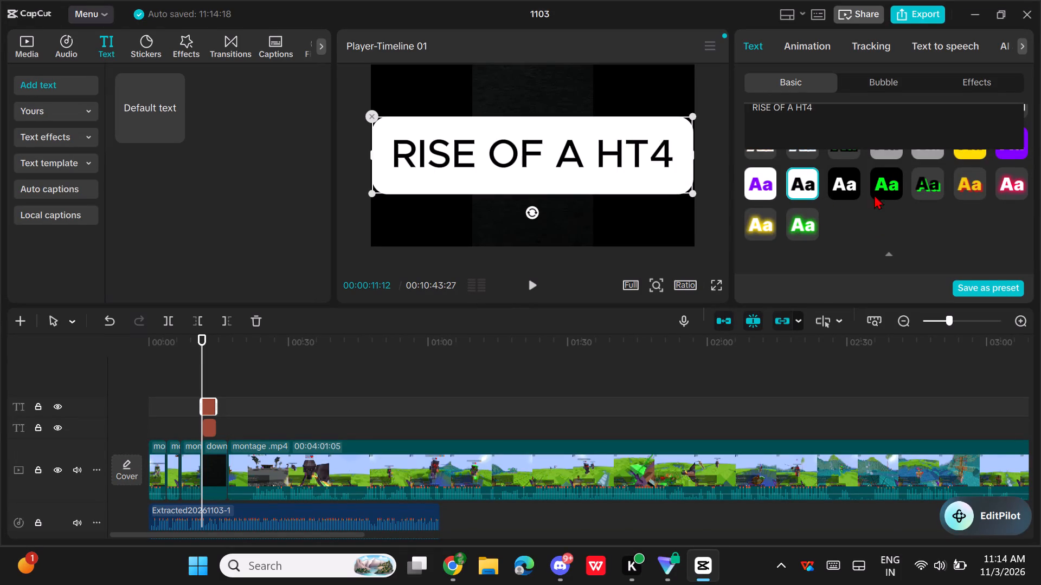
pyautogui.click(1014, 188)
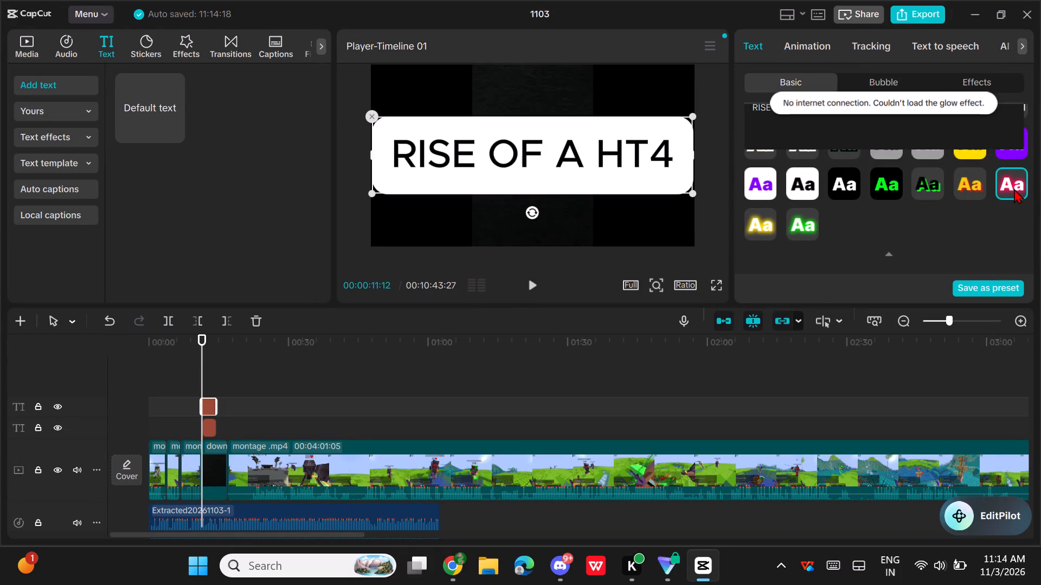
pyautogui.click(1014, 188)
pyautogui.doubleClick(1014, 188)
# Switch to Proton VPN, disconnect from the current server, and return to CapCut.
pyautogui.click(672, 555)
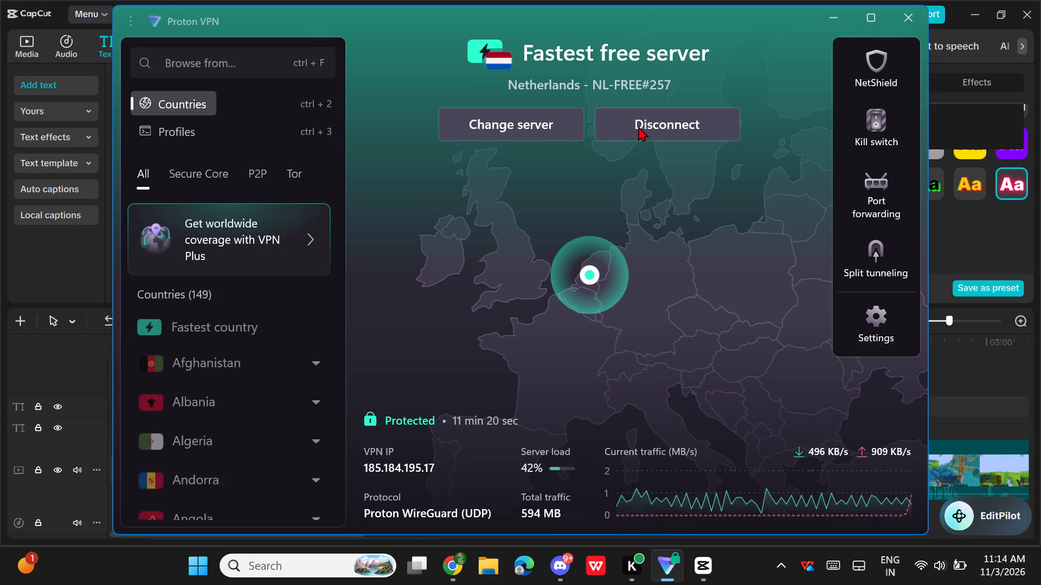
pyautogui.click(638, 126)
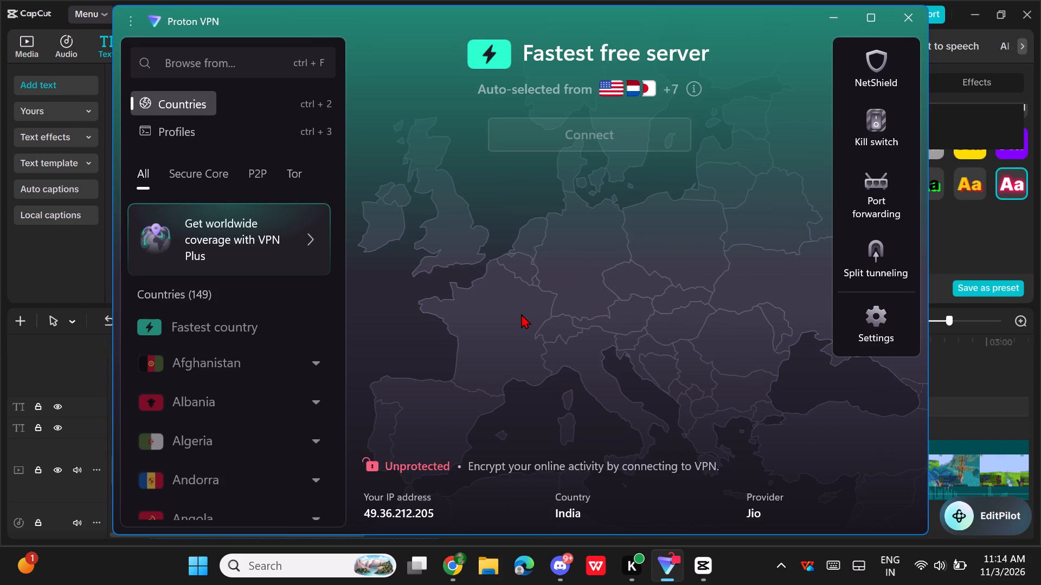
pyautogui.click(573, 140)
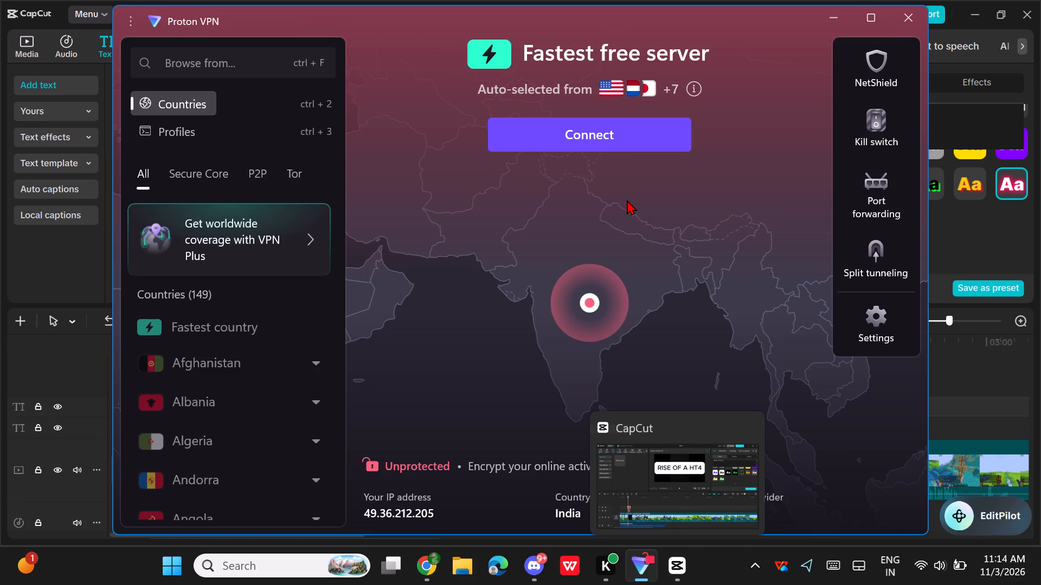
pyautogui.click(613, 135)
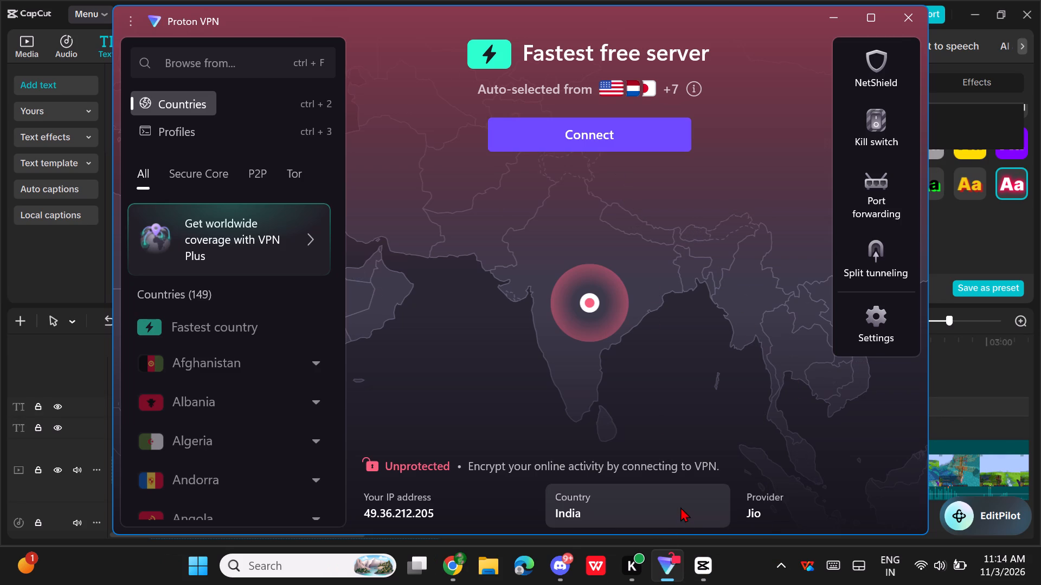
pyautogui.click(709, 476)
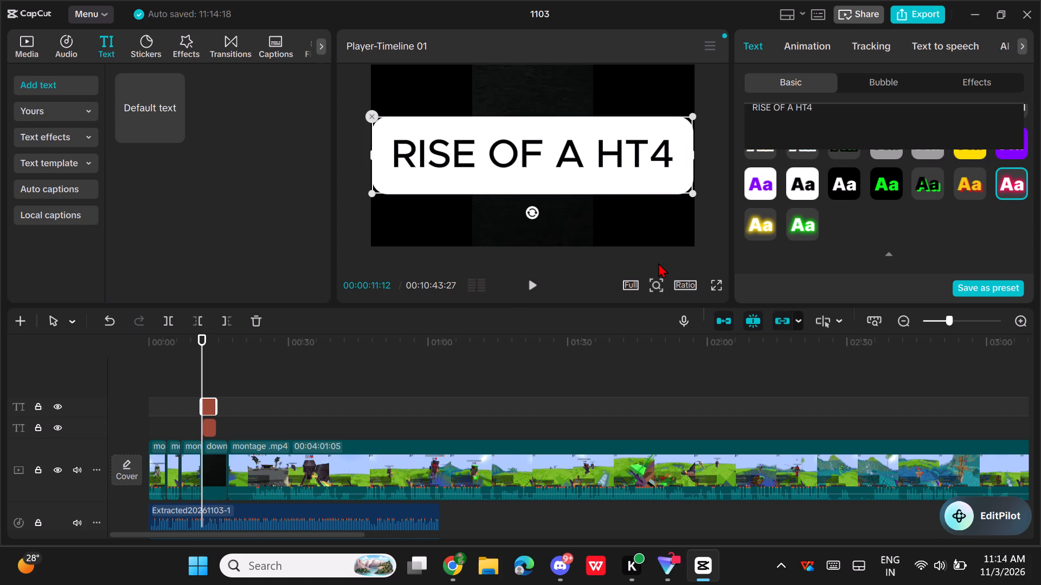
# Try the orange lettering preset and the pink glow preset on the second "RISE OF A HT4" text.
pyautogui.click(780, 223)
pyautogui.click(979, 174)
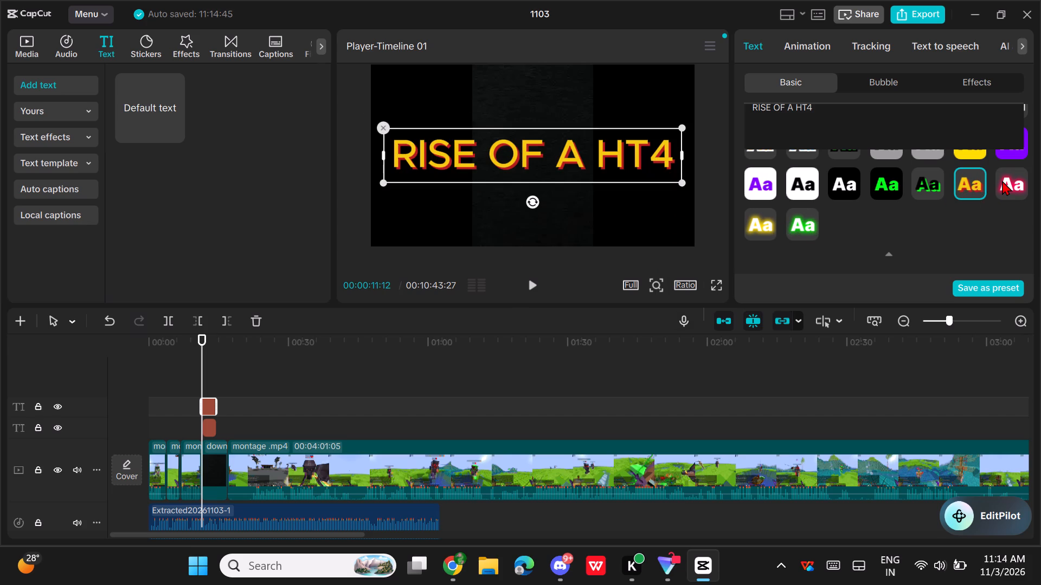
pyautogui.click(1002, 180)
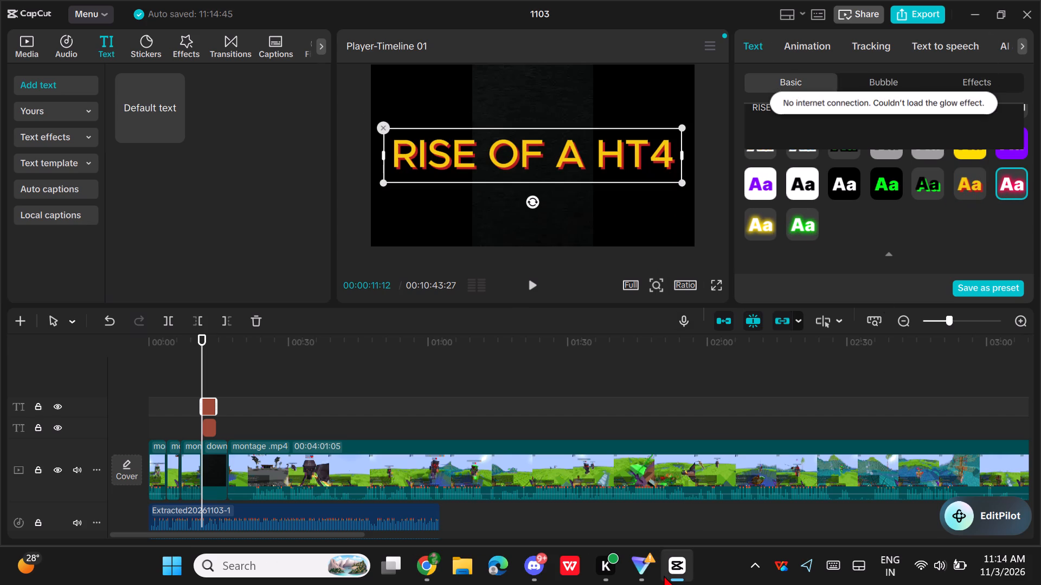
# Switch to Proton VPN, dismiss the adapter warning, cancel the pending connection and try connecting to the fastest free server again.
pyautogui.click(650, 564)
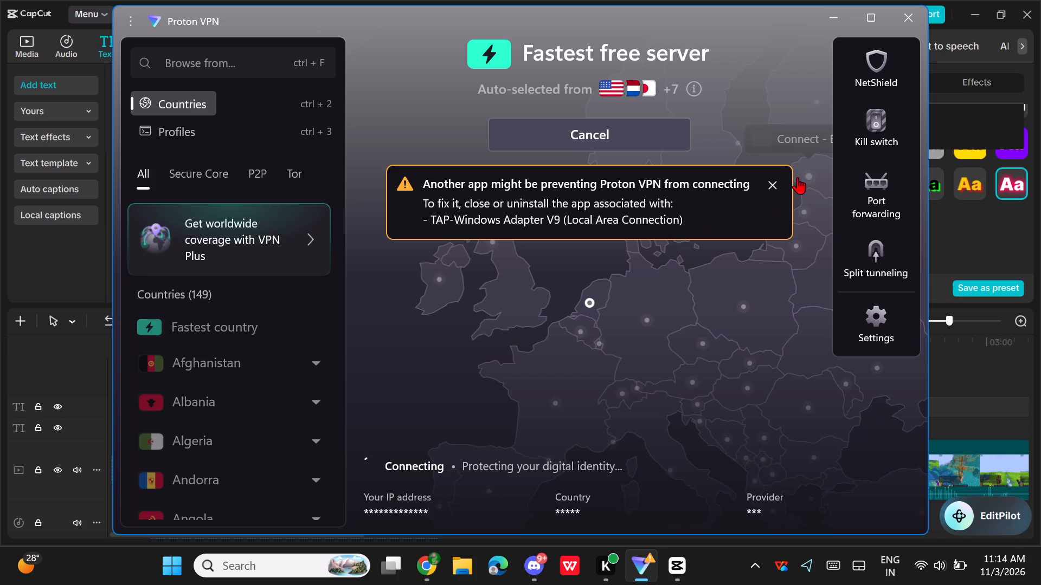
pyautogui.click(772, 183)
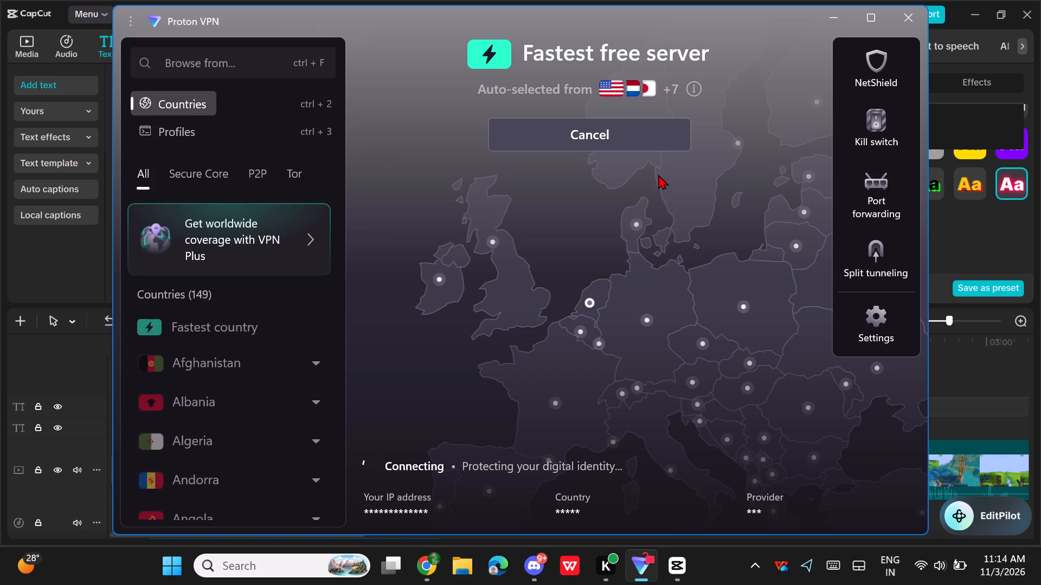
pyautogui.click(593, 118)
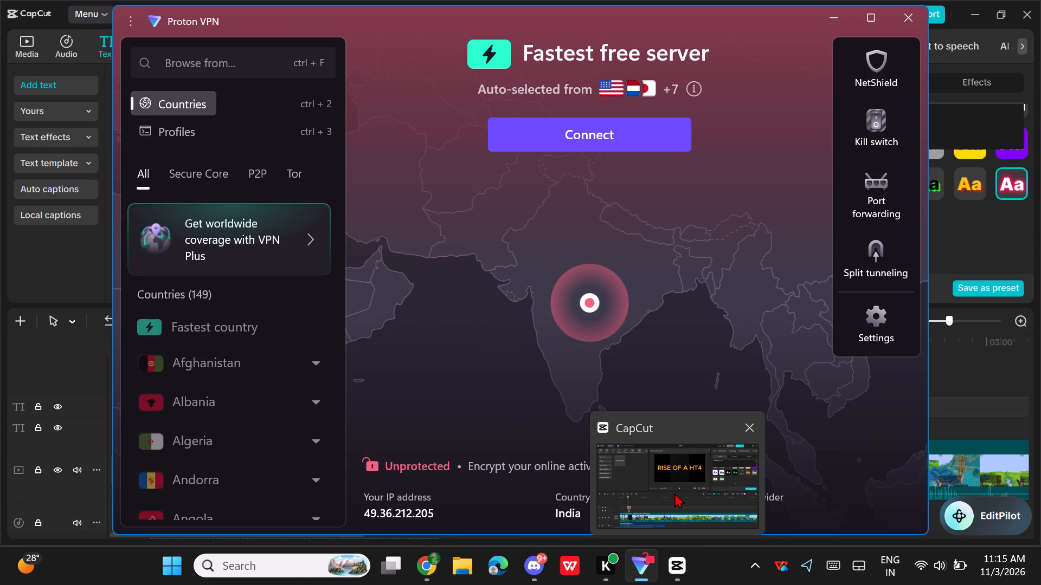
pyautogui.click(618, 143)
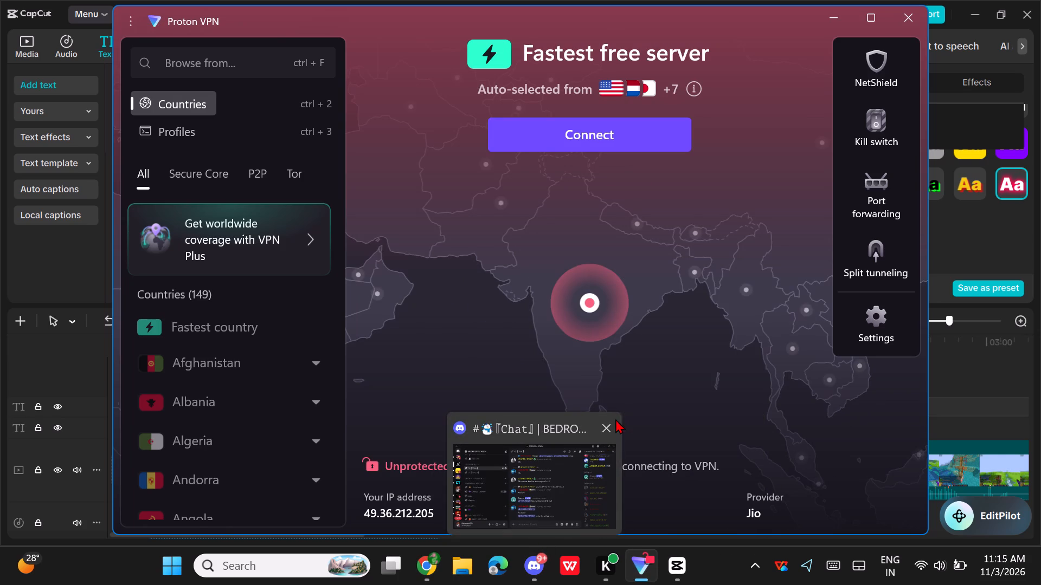
# Close the Discord window and return to CapCut.
pyautogui.click(613, 424)
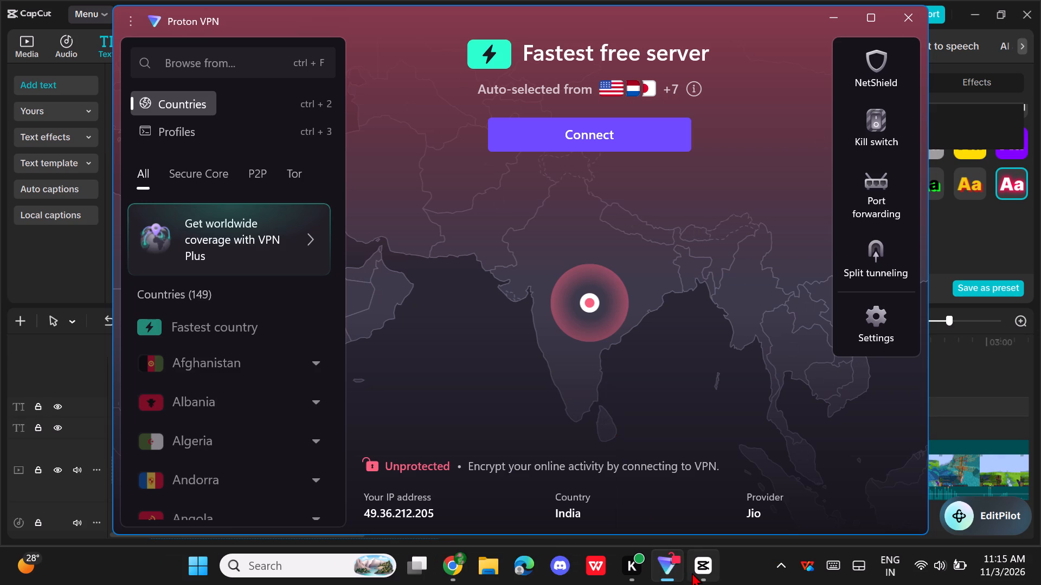
pyautogui.click(695, 493)
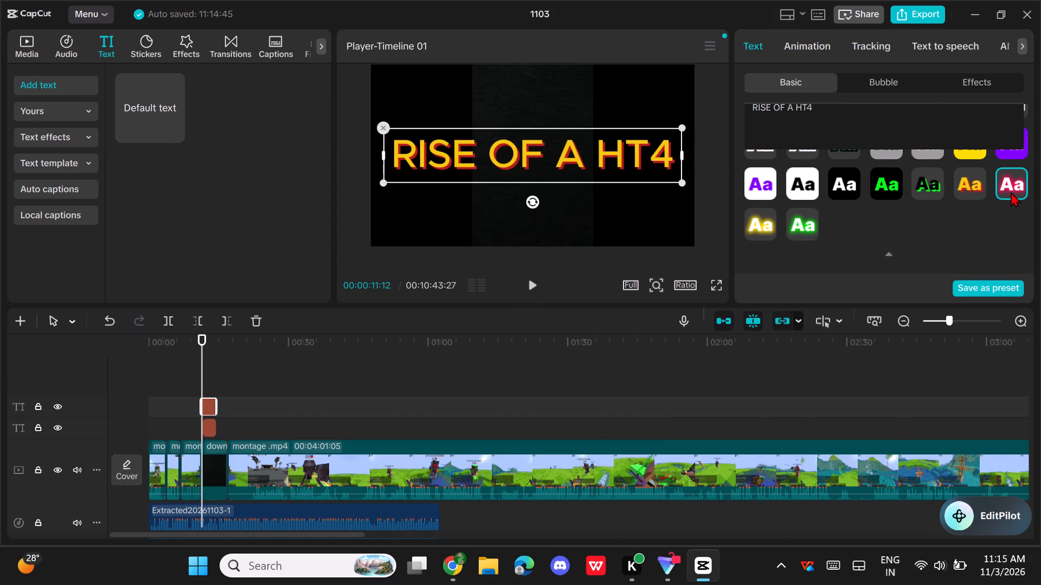
# Retry the pink glow and orange presets on the selected text, and apply the preset with green lettering on black.
pyautogui.click(1011, 192)
pyautogui.click(966, 188)
pyautogui.click(891, 174)
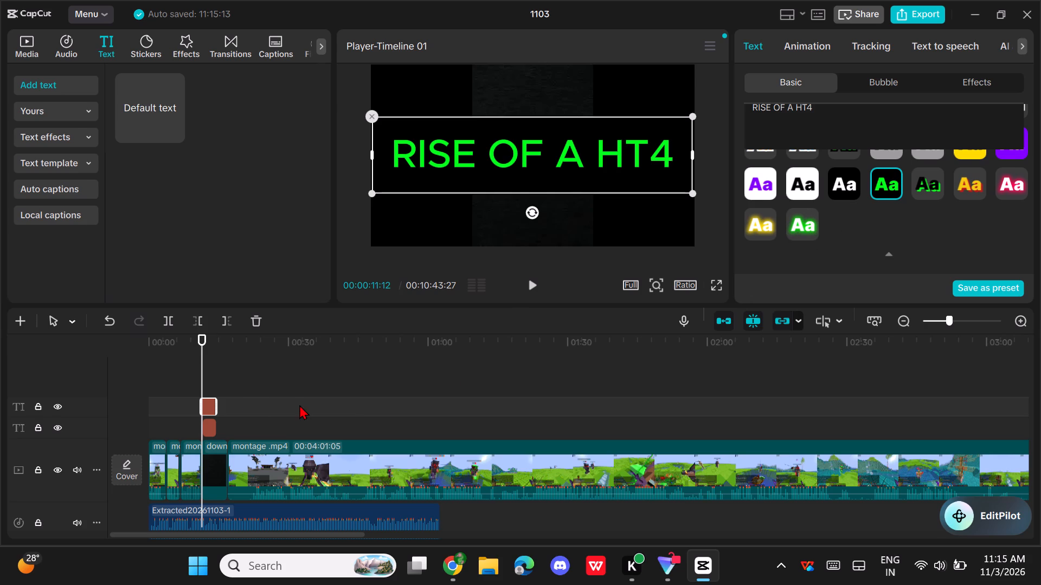
# Delete the first "RISE OF A HT4" text from the lower text track.
pyautogui.click(205, 430)
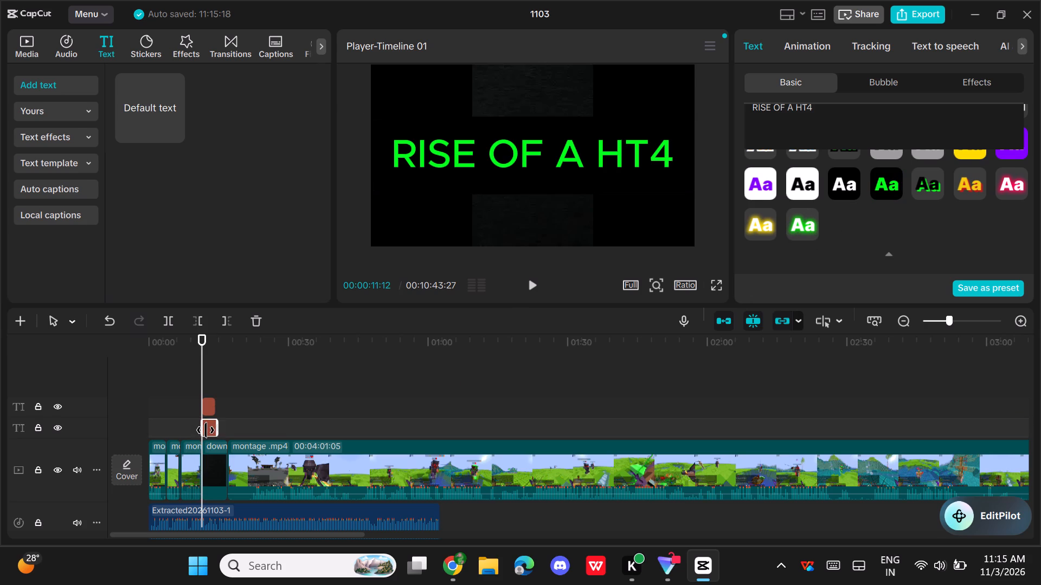
pyautogui.click(262, 319)
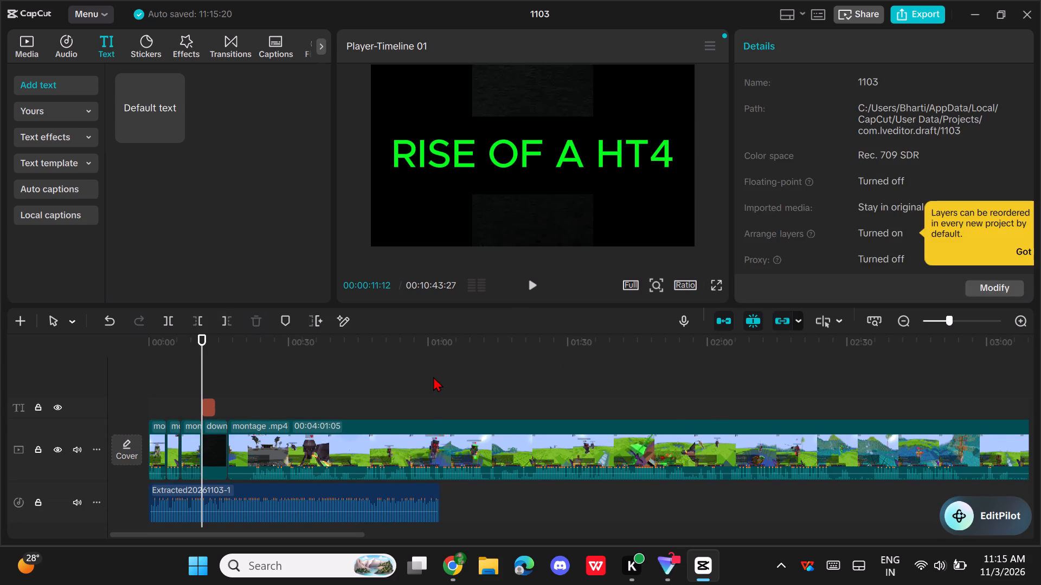
# Play through the black title clip, split it at 00:00:13:07 and delete the part after the cut.
pyautogui.click(433, 376)
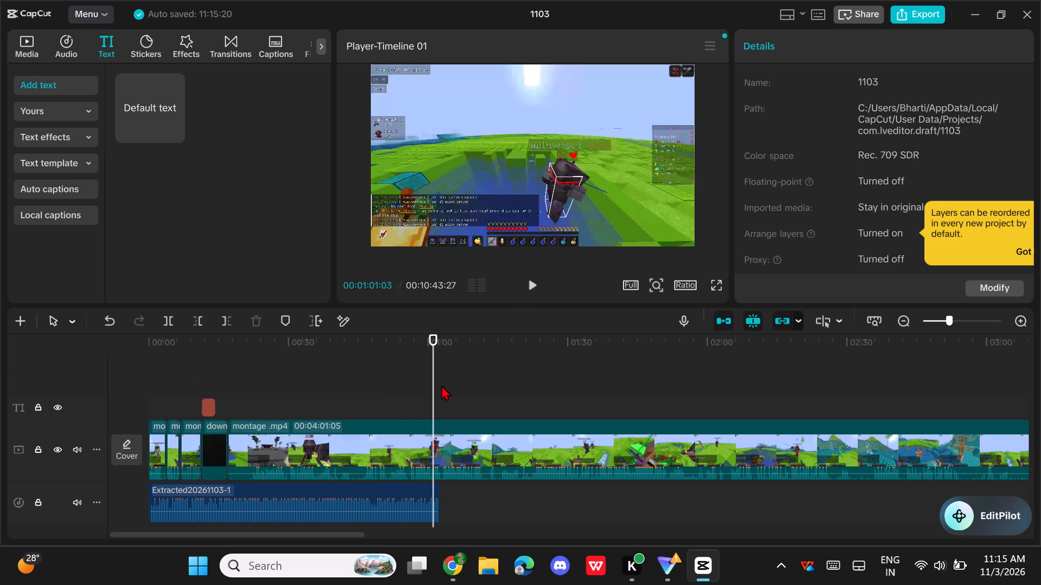
pyautogui.click(441, 385)
pyautogui.moveTo(441, 385); pyautogui.dragTo(0, 379)
pyautogui.press('space')
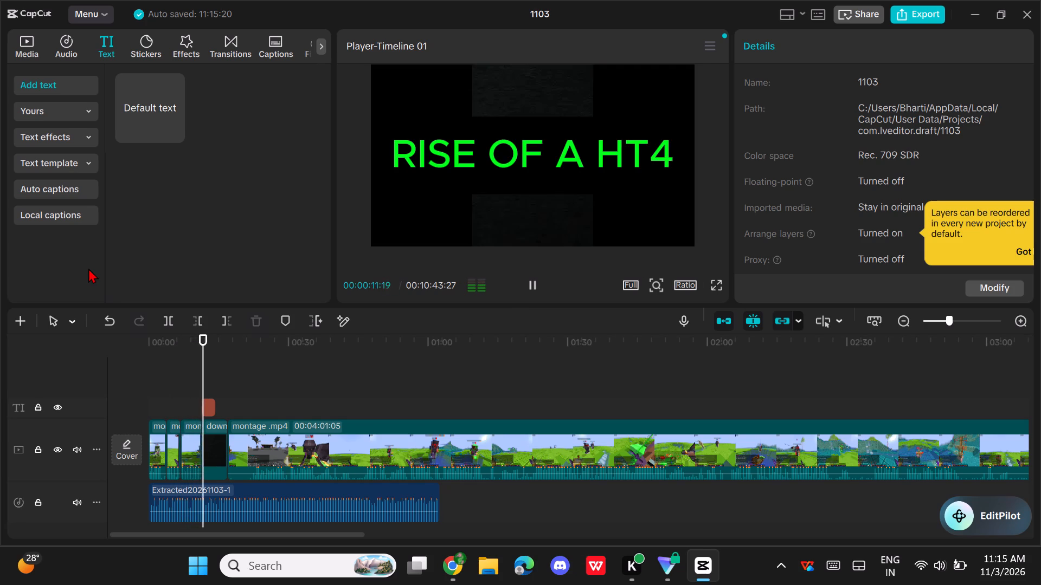
pyautogui.press('space')
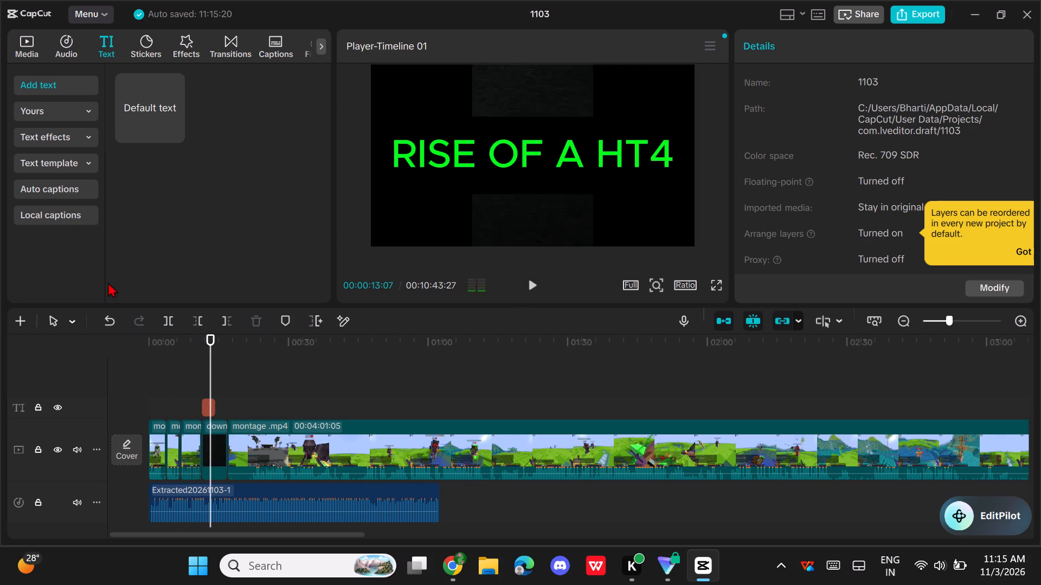
pyautogui.click(168, 317)
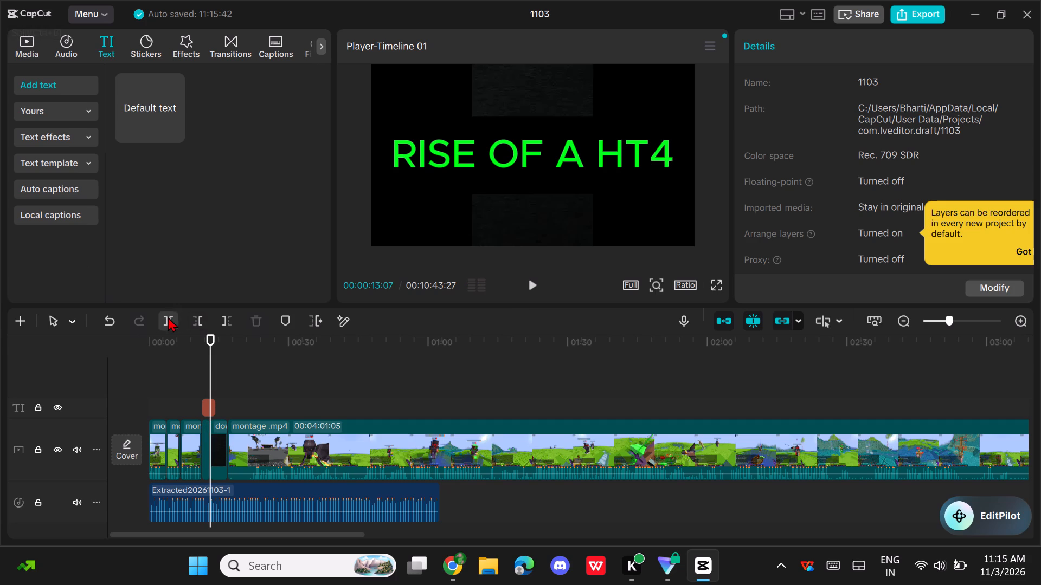
pyautogui.click(219, 433)
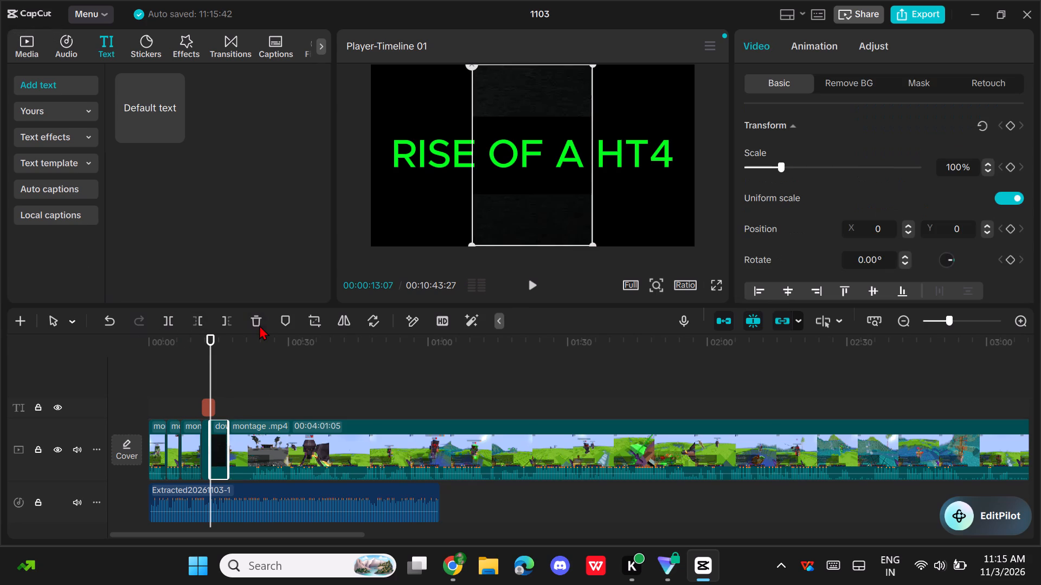
pyautogui.click(259, 325)
# Split the "RISE OF A HT4" text at 00:00:13:07 and delete the part after the cut.
pyautogui.click(213, 405)
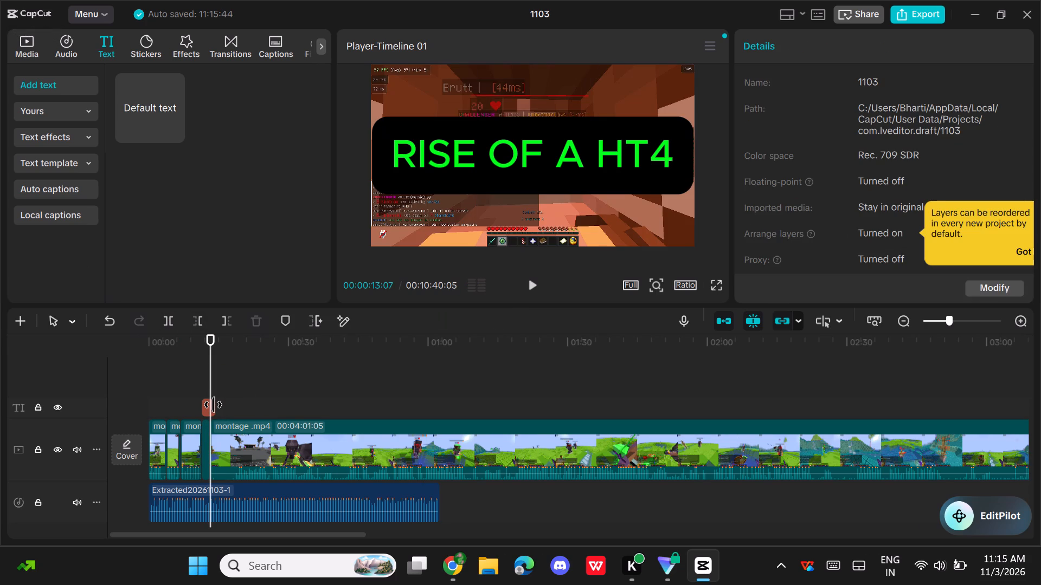
pyautogui.click(205, 410)
pyautogui.click(171, 322)
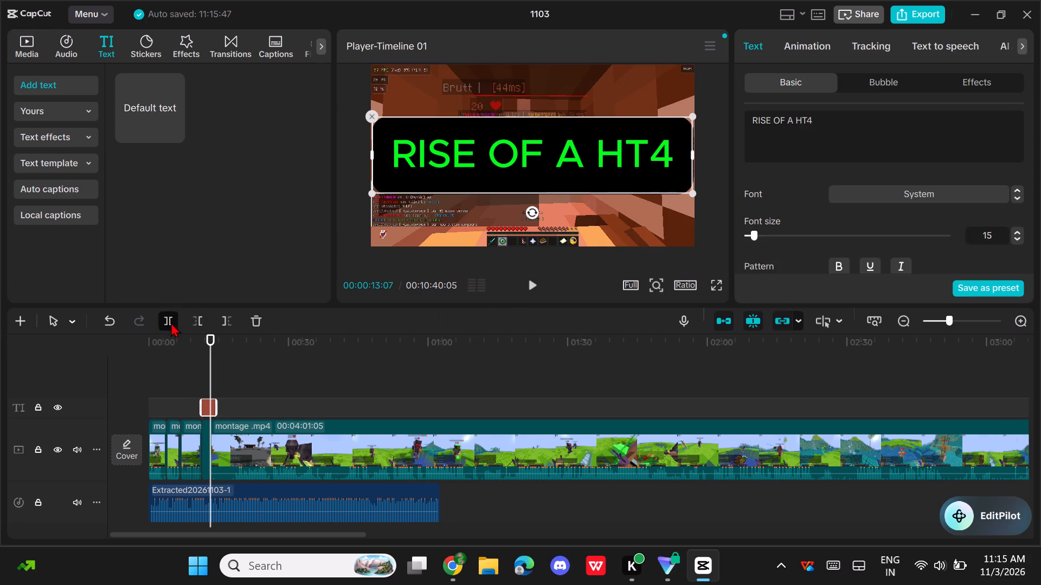
pyautogui.click(256, 328)
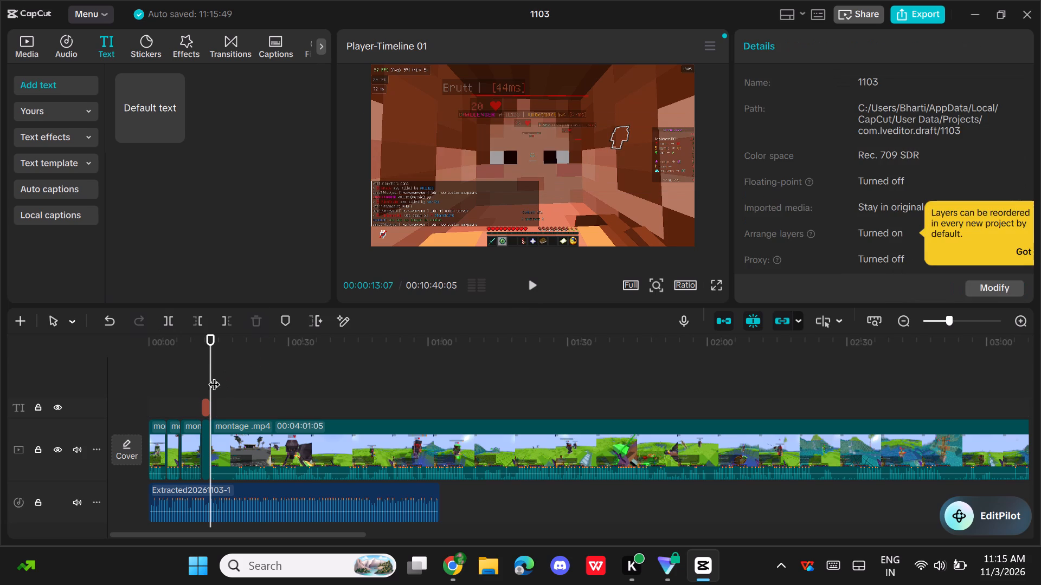
# Split the long montage clip after the title at 00:01:02:20 and delete the section between the black clip and the cut.
pyautogui.moveTo(213, 362); pyautogui.dragTo(185, 370)
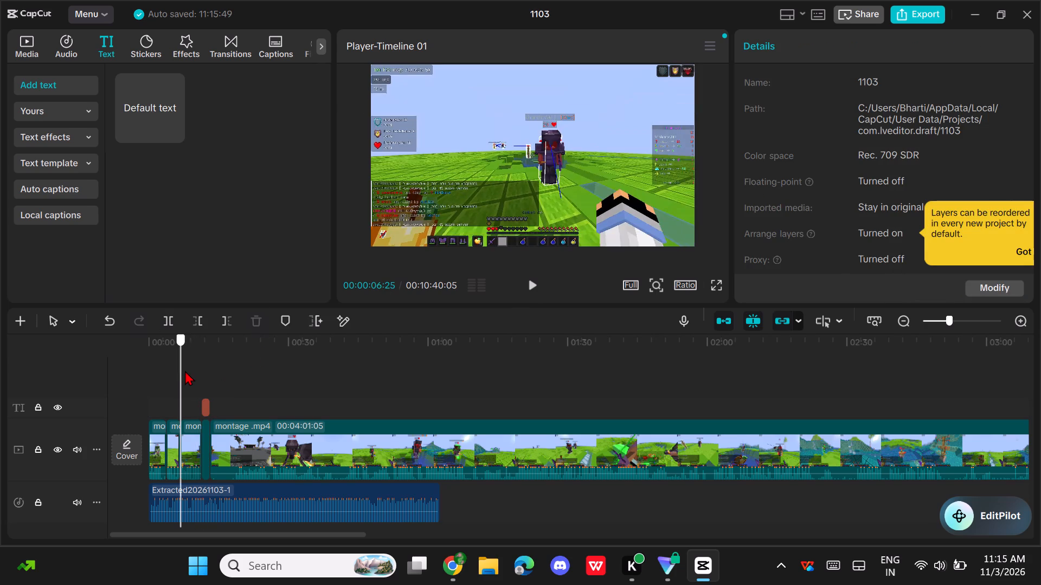
pyautogui.moveTo(185, 370); pyautogui.dragTo(182, 373)
pyautogui.press('space')
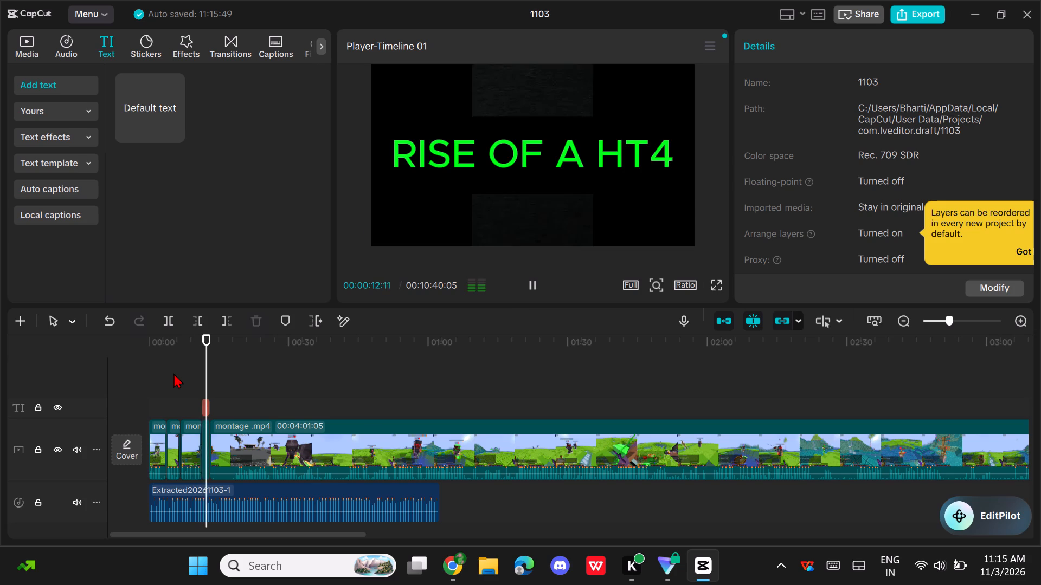
pyautogui.press('space')
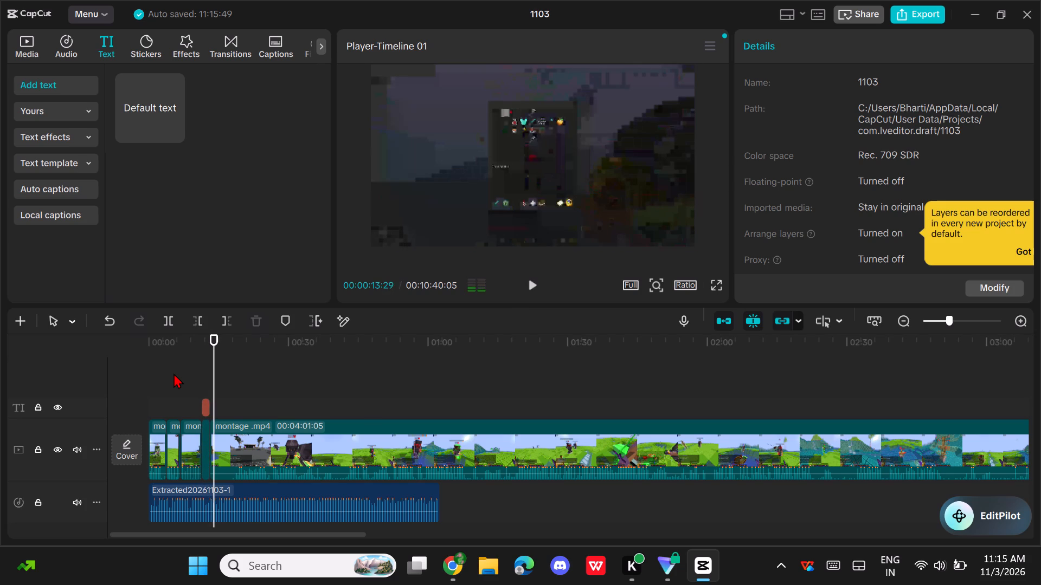
pyautogui.moveTo(216, 382); pyautogui.dragTo(222, 387)
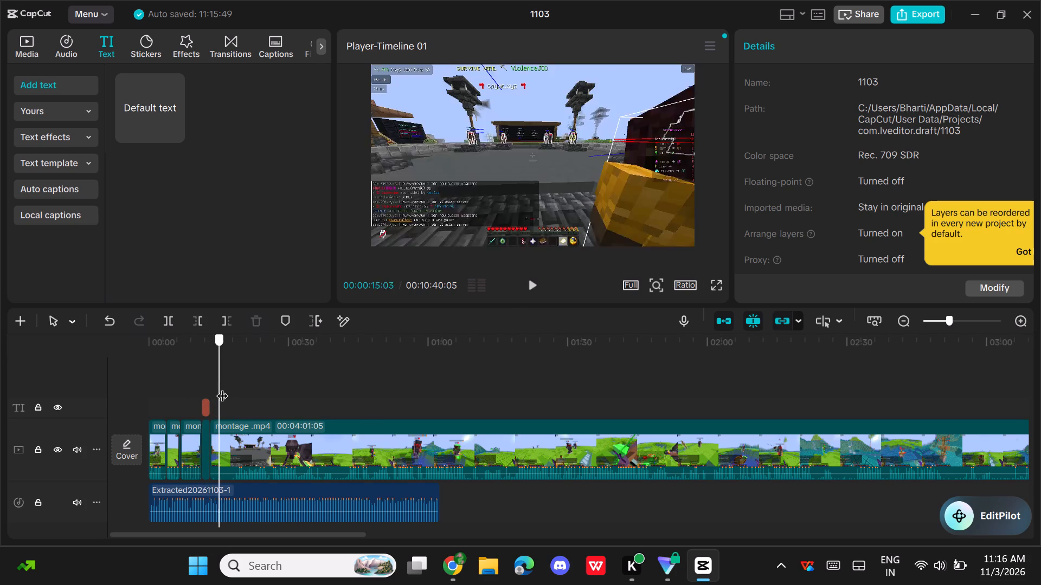
pyautogui.moveTo(222, 387); pyautogui.dragTo(287, 405)
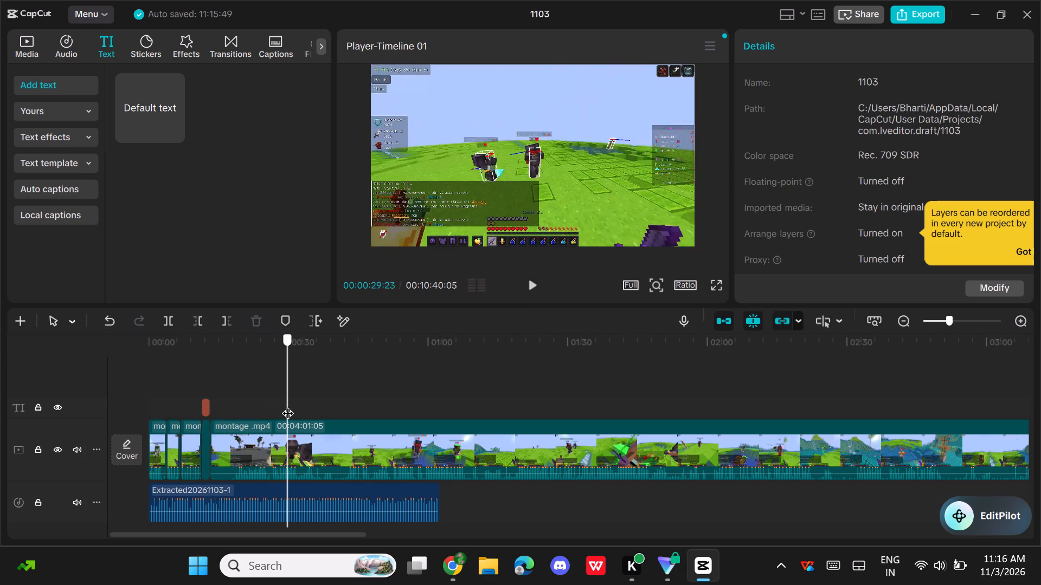
pyautogui.moveTo(287, 405); pyautogui.dragTo(358, 430)
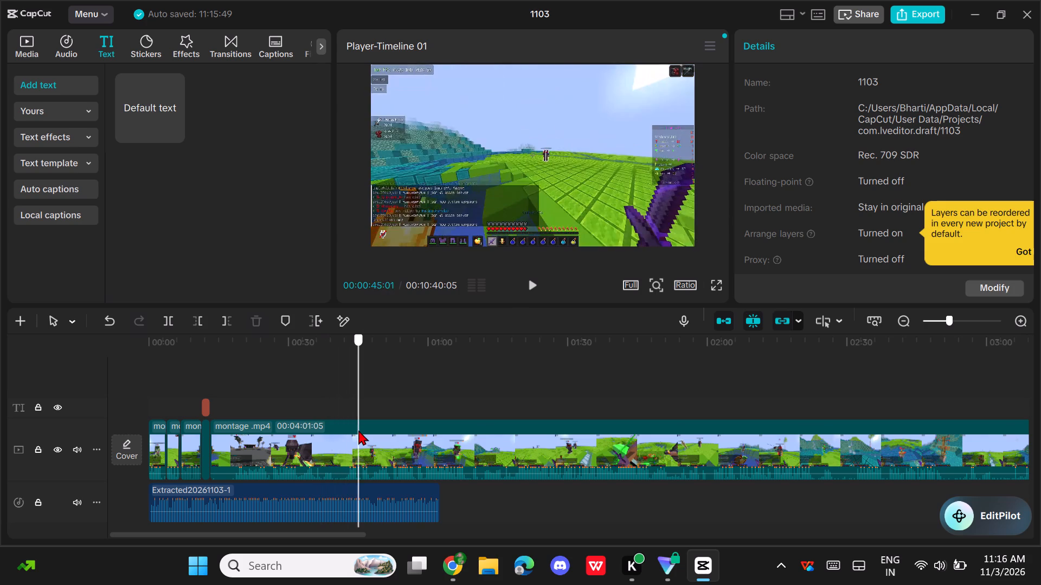
pyautogui.moveTo(358, 430); pyautogui.dragTo(395, 453)
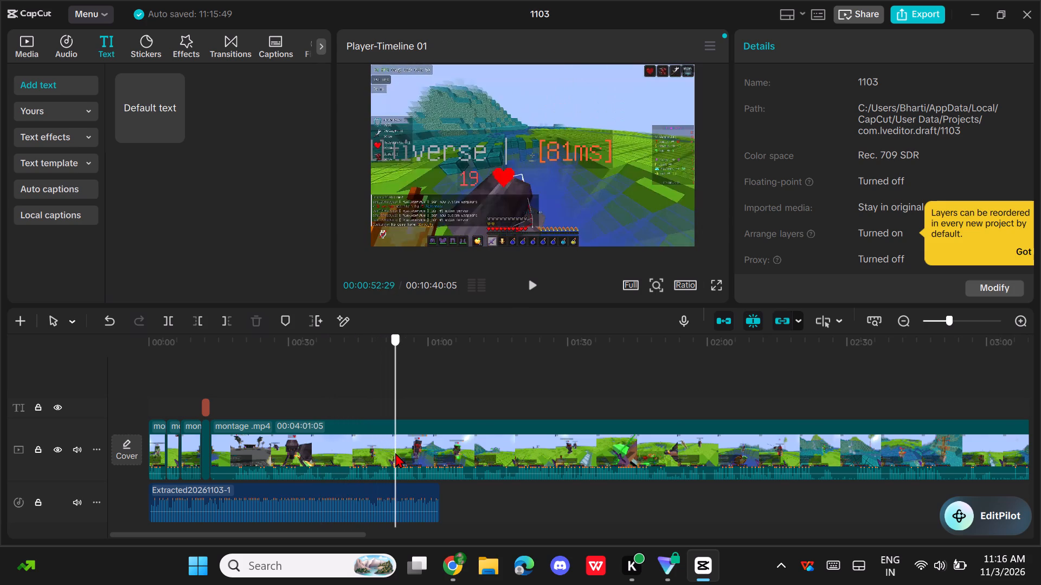
pyautogui.moveTo(395, 453); pyautogui.dragTo(447, 518)
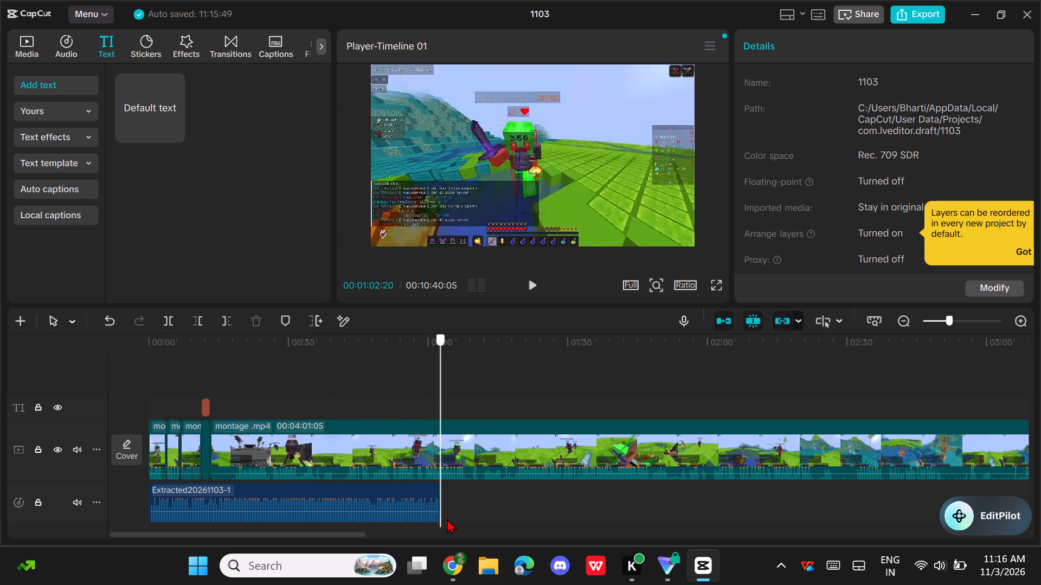
pyautogui.moveTo(447, 518); pyautogui.dragTo(475, 552)
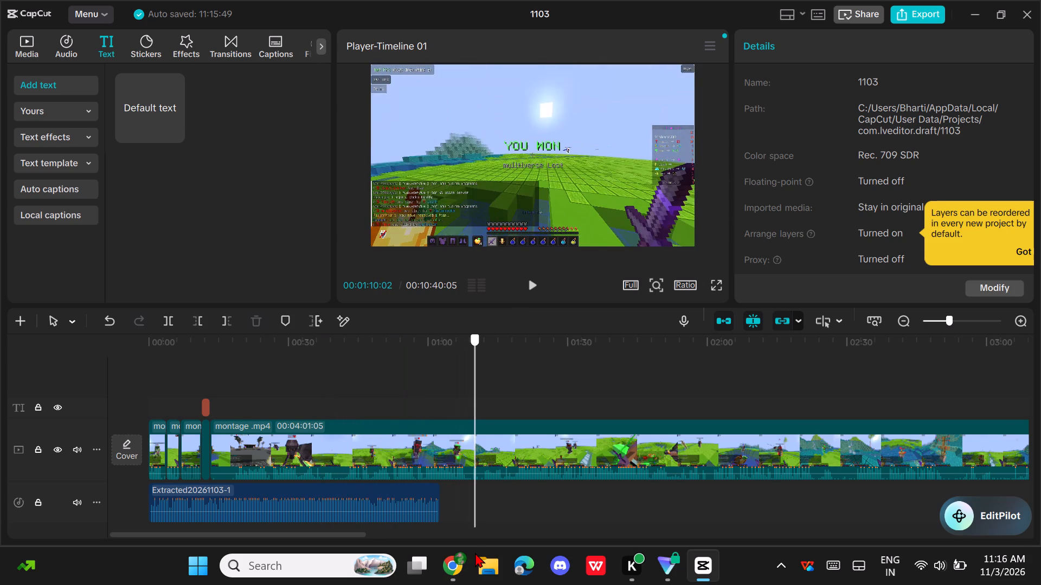
pyautogui.moveTo(475, 552); pyautogui.dragTo(467, 561)
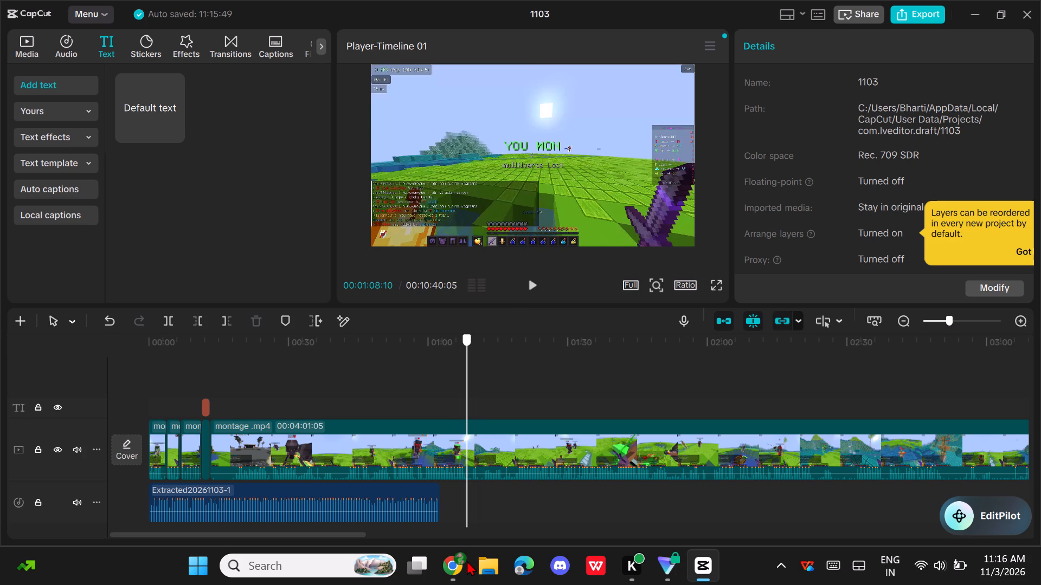
pyautogui.moveTo(467, 561); pyautogui.dragTo(439, 552)
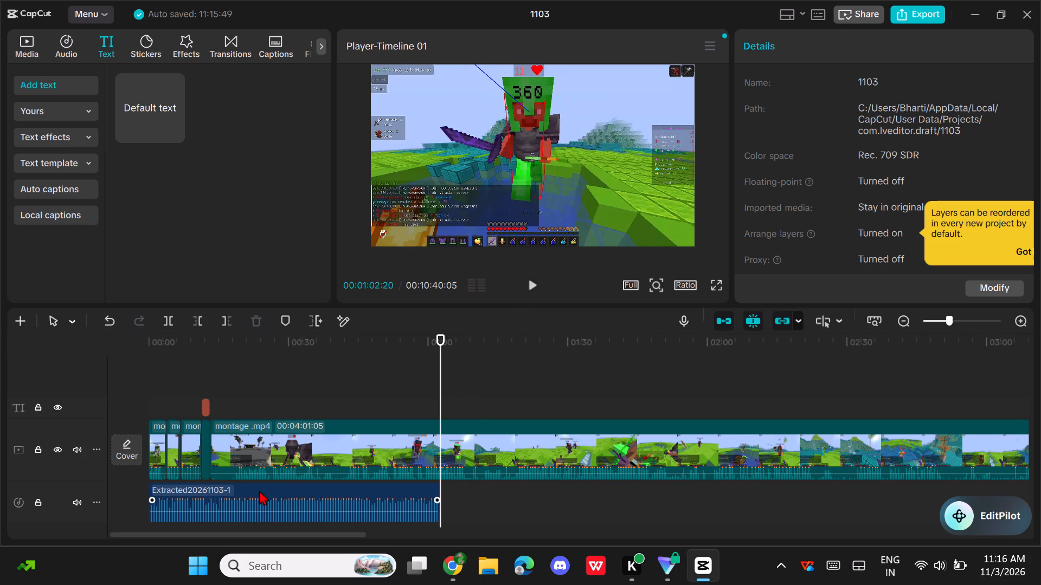
pyautogui.click(168, 314)
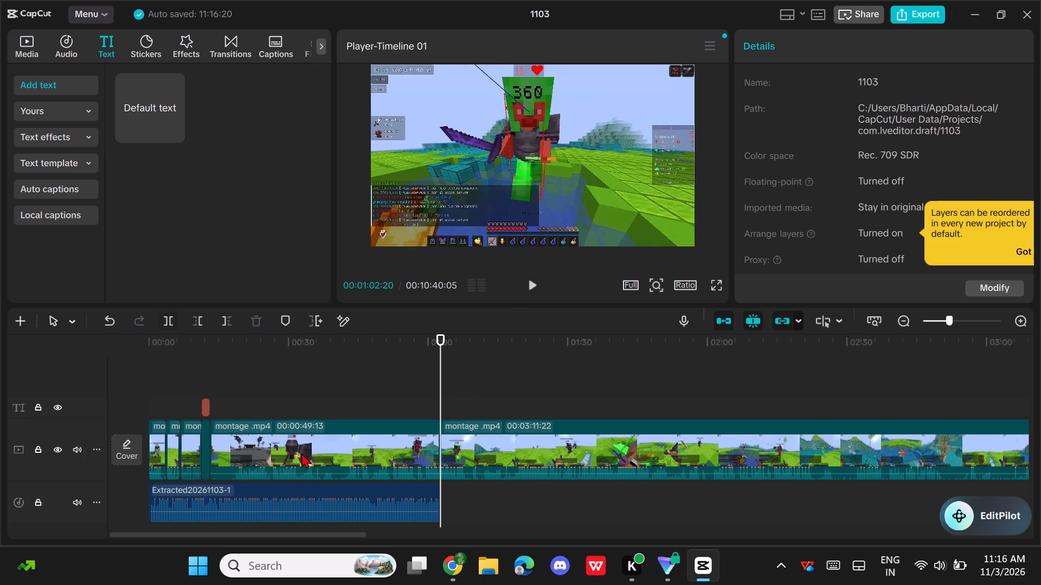
pyautogui.click(313, 439)
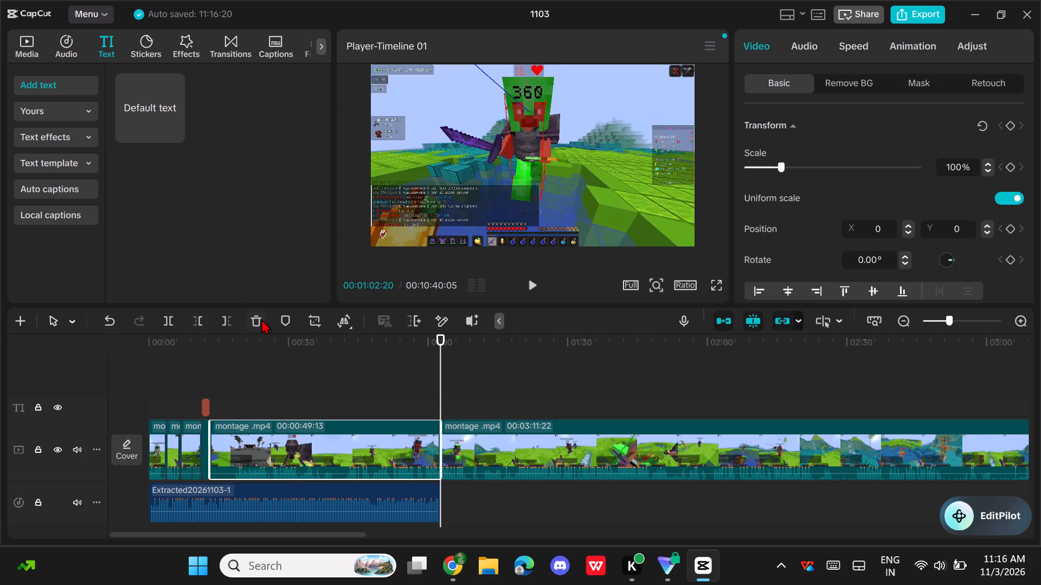
pyautogui.click(261, 319)
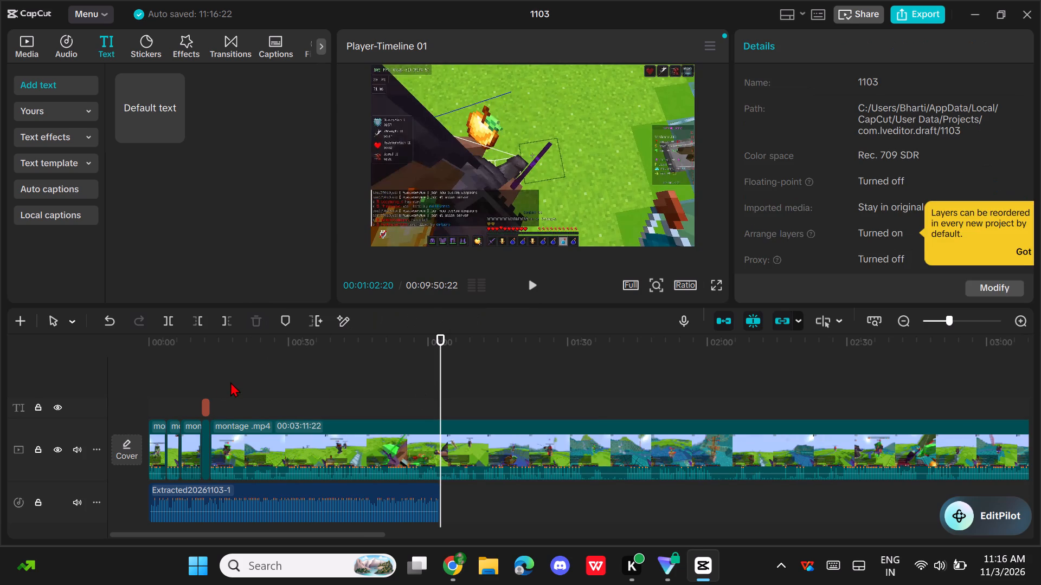
# Play the montage footage after the title and split it at 00:00:18:09, just after the "YOU WON" moment.
pyautogui.click(230, 382)
pyautogui.moveTo(230, 382); pyautogui.dragTo(222, 401)
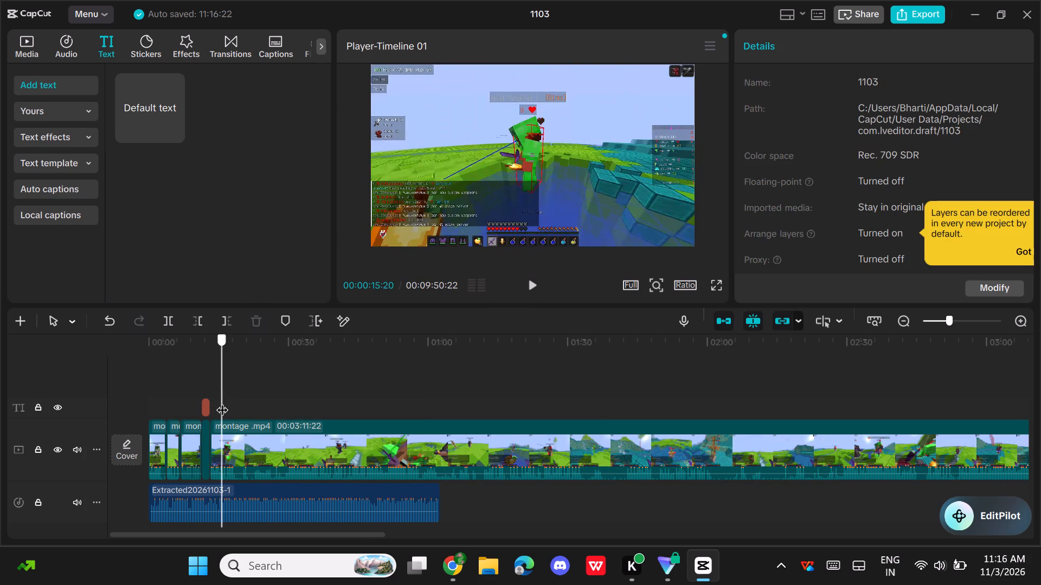
pyautogui.moveTo(222, 401); pyautogui.dragTo(213, 413)
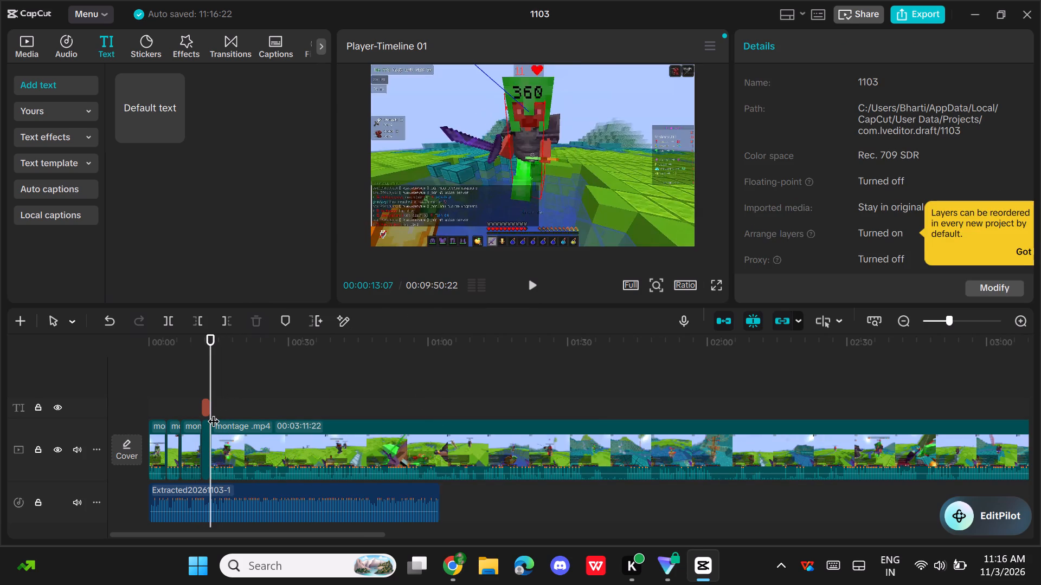
pyautogui.press('space')
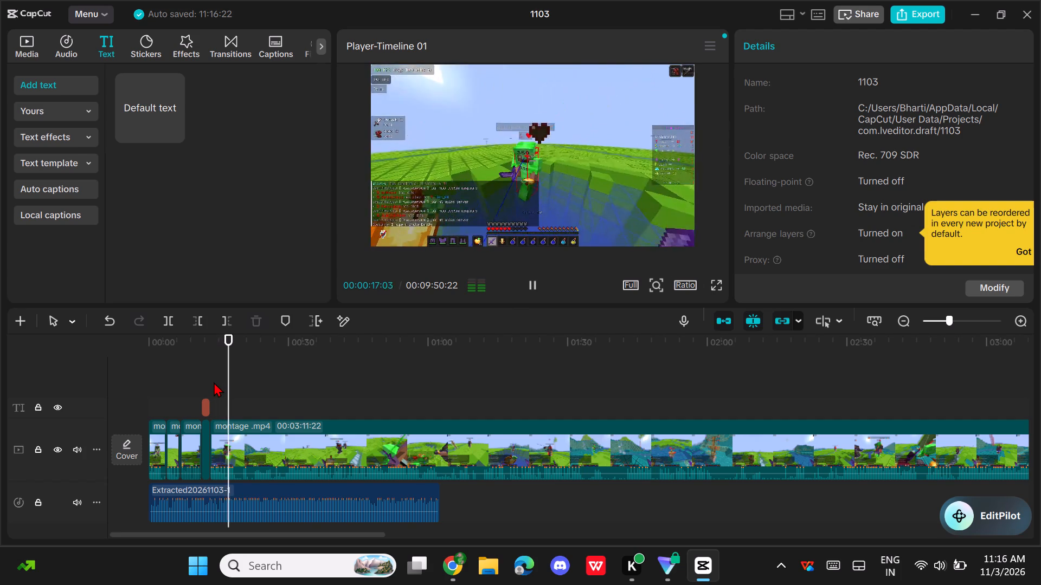
pyautogui.press('space')
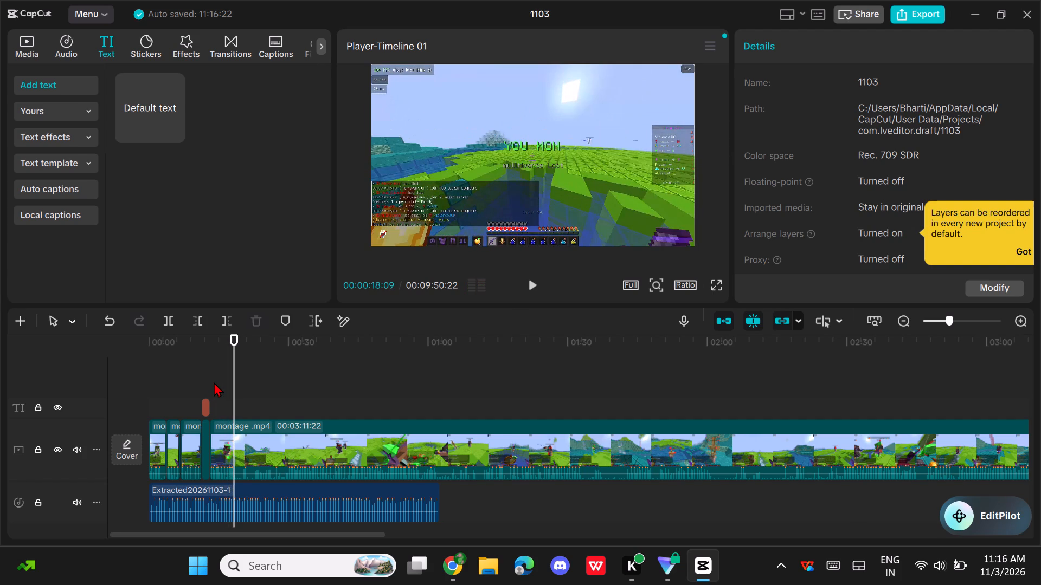
pyautogui.click(168, 320)
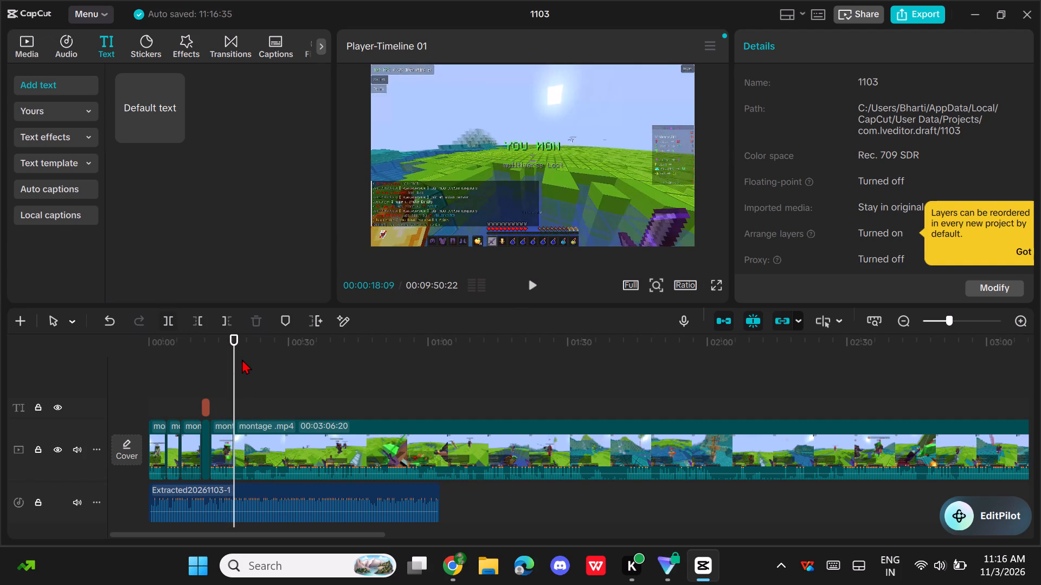
# Split the long montage clip at 00:01:27:27, shortly before the next "YOU WON" moment, and delete the section from 00:00:18:09 to the cut.
pyautogui.moveTo(236, 367); pyautogui.dragTo(279, 396)
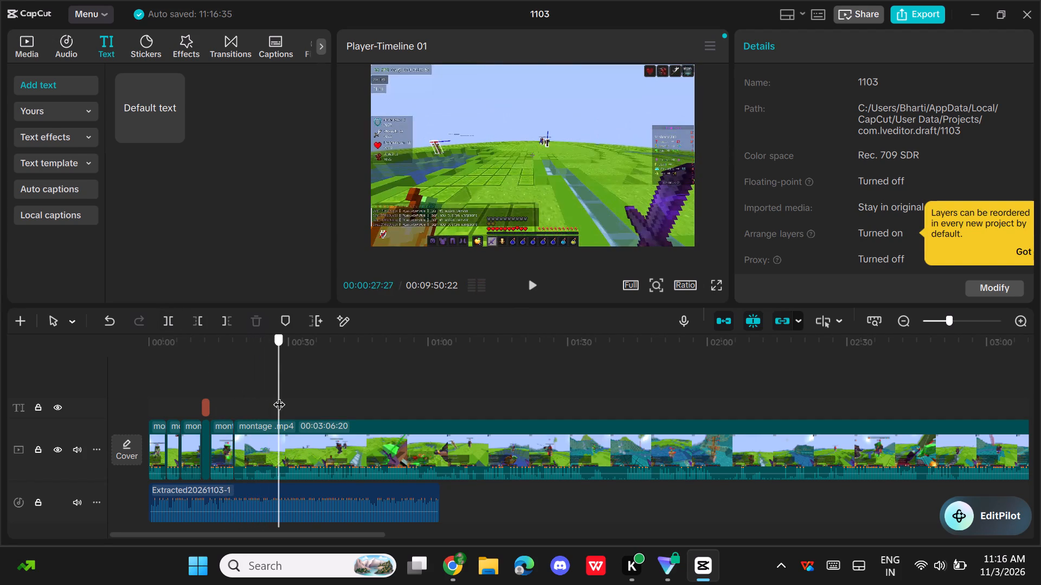
pyautogui.moveTo(279, 396); pyautogui.dragTo(327, 430)
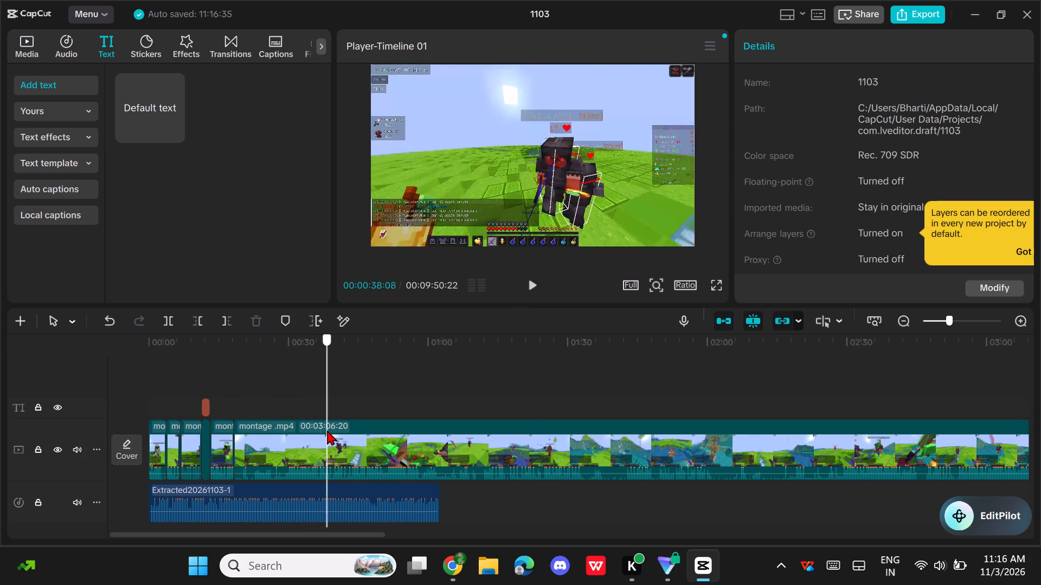
pyautogui.moveTo(327, 430); pyautogui.dragTo(361, 456)
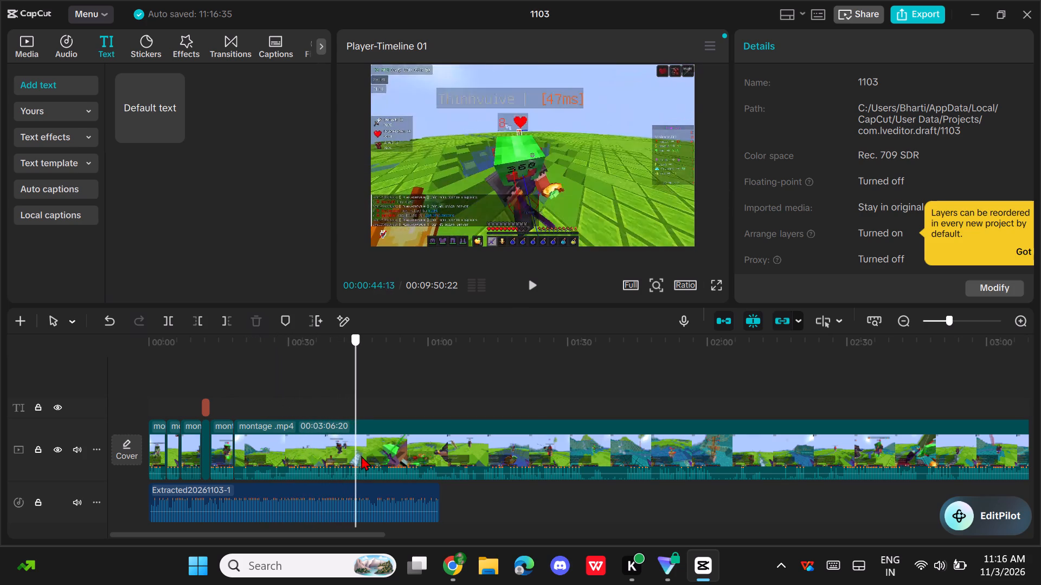
pyautogui.moveTo(361, 456); pyautogui.dragTo(381, 473)
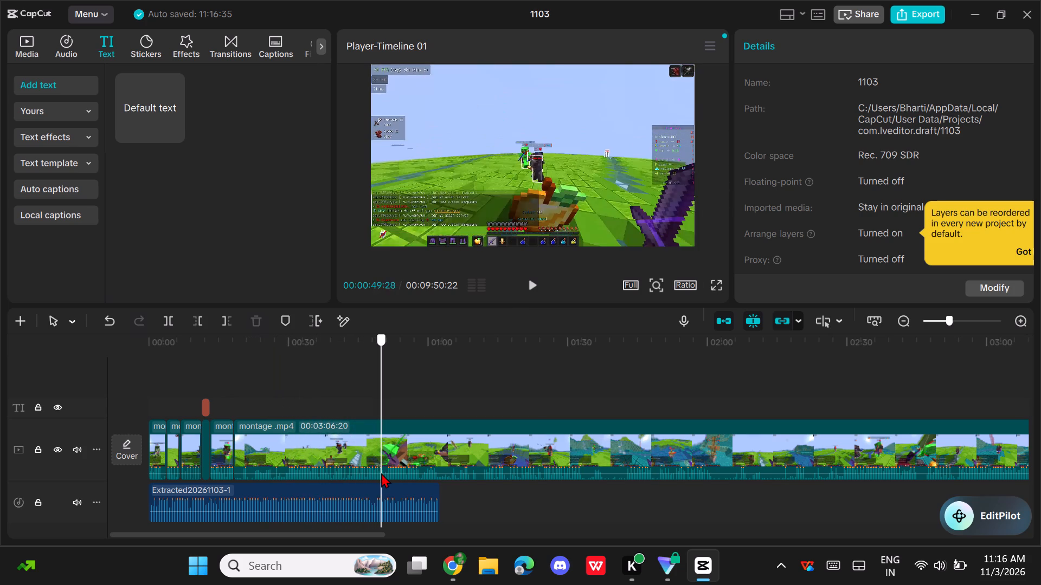
pyautogui.moveTo(381, 473); pyautogui.dragTo(413, 510)
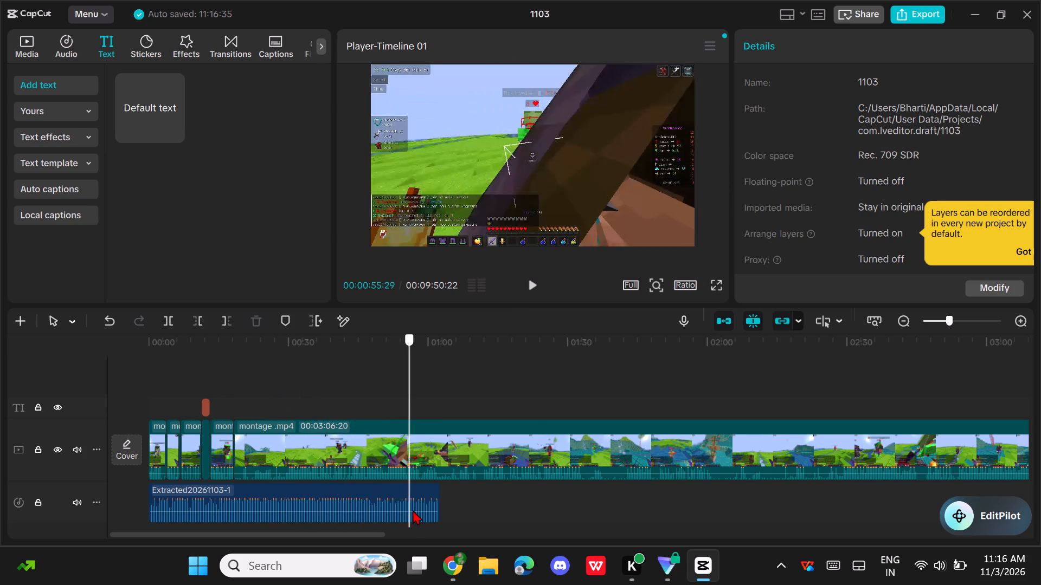
pyautogui.moveTo(413, 510); pyautogui.dragTo(438, 526)
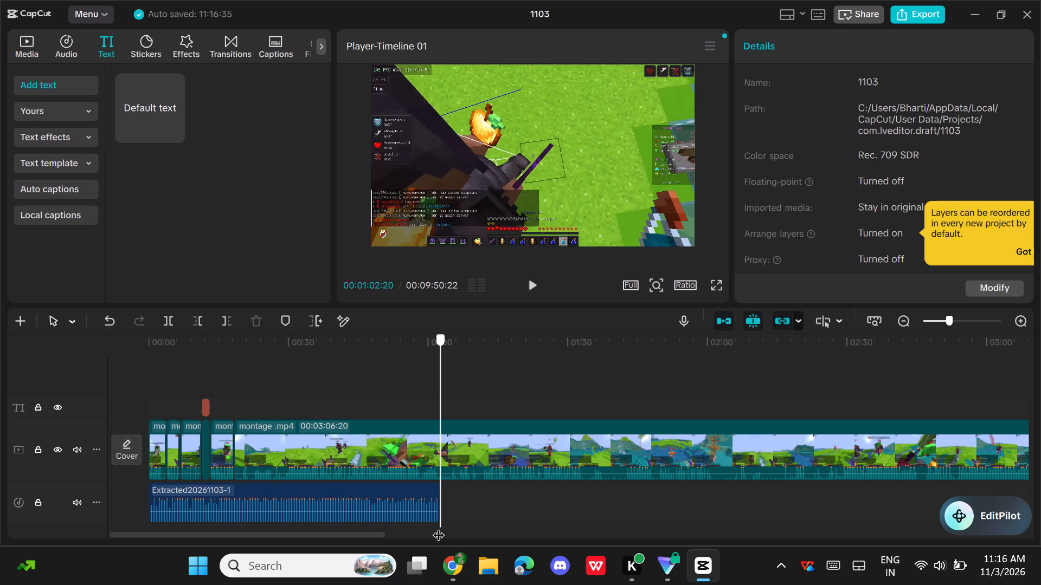
pyautogui.moveTo(438, 526); pyautogui.dragTo(444, 530)
pyautogui.moveTo(438, 396); pyautogui.dragTo(461, 410)
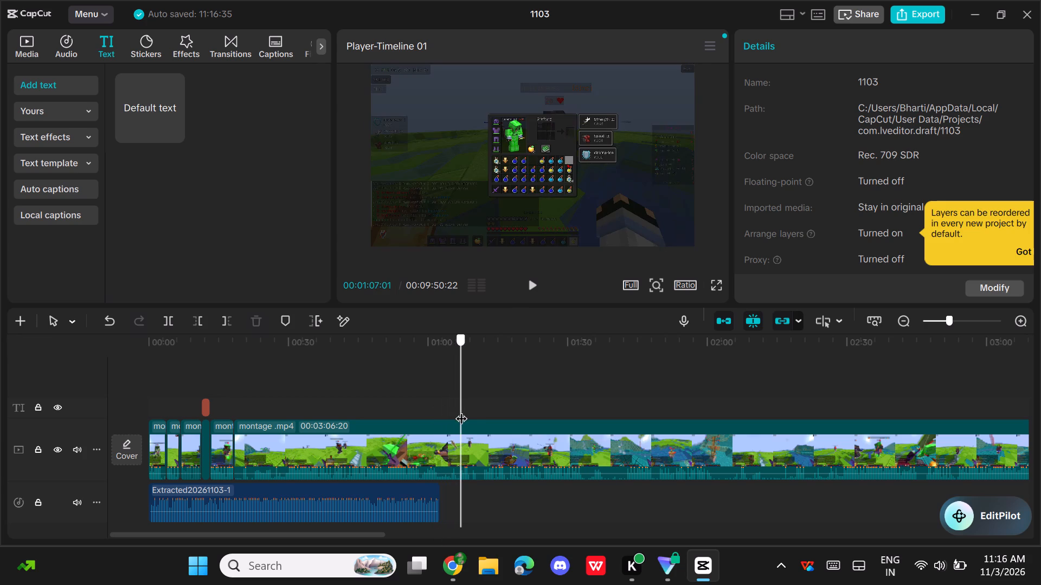
pyautogui.moveTo(461, 410); pyautogui.dragTo(498, 416)
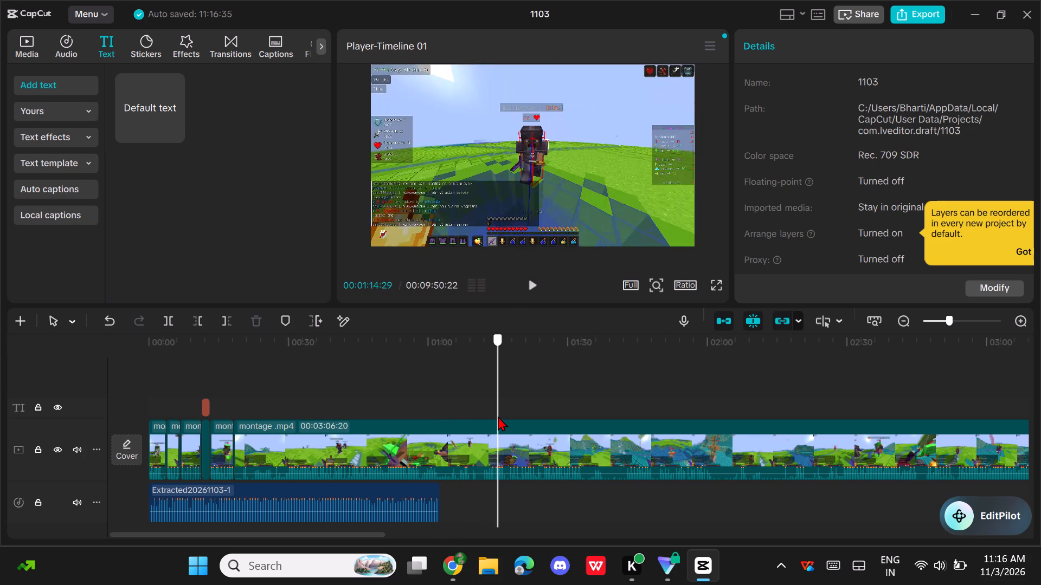
pyautogui.moveTo(498, 416); pyautogui.dragTo(529, 422)
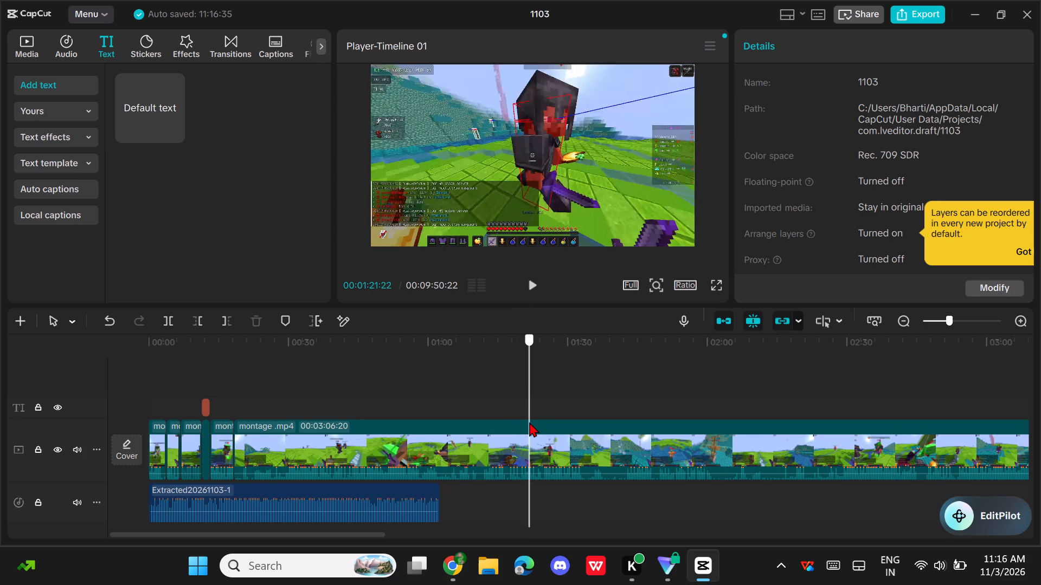
pyautogui.moveTo(529, 422); pyautogui.dragTo(569, 424)
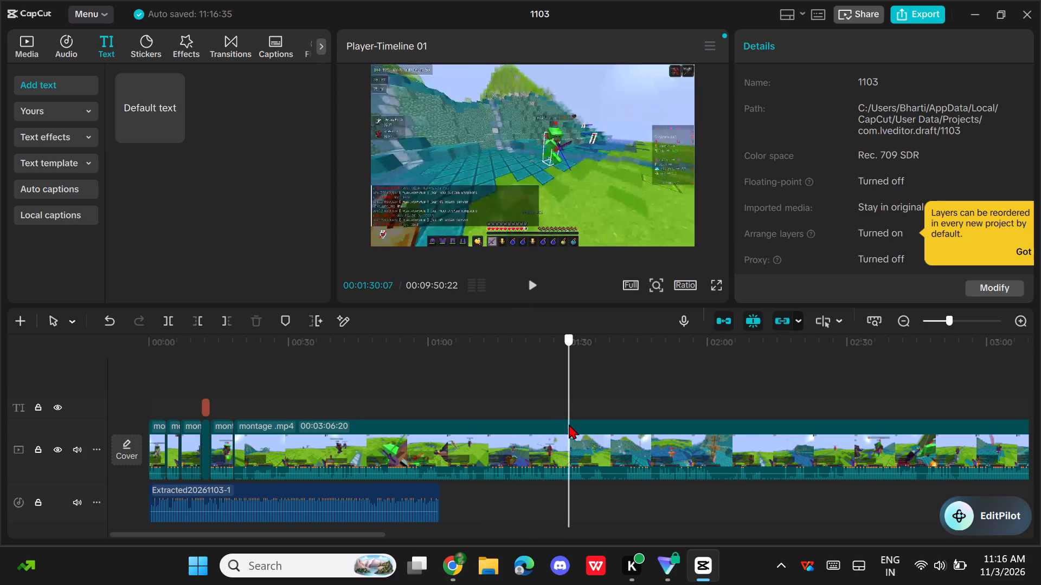
pyautogui.moveTo(569, 424); pyautogui.dragTo(583, 430)
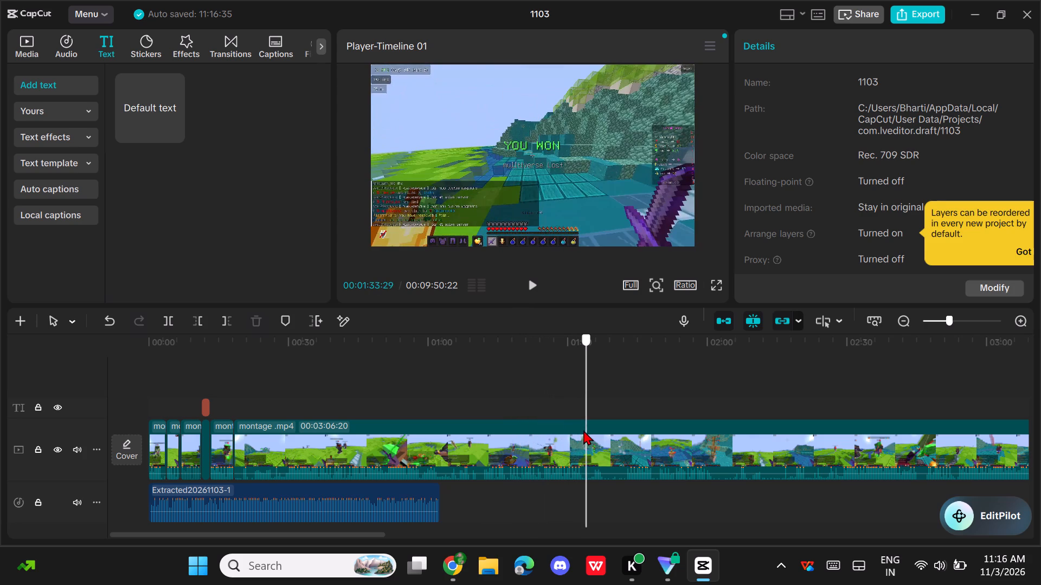
pyautogui.moveTo(583, 430); pyautogui.dragTo(552, 430)
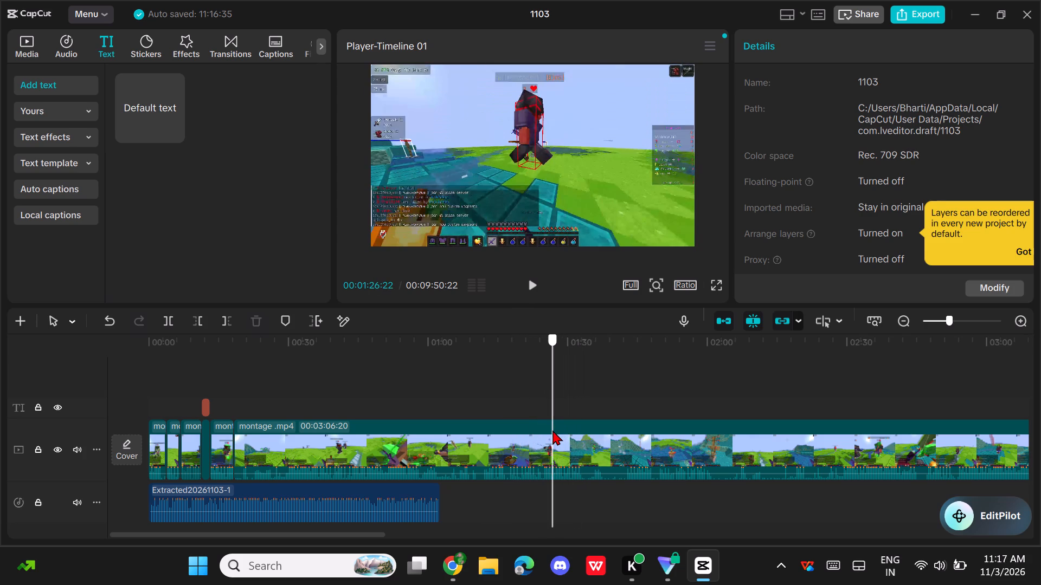
pyautogui.moveTo(552, 430); pyautogui.dragTo(543, 430)
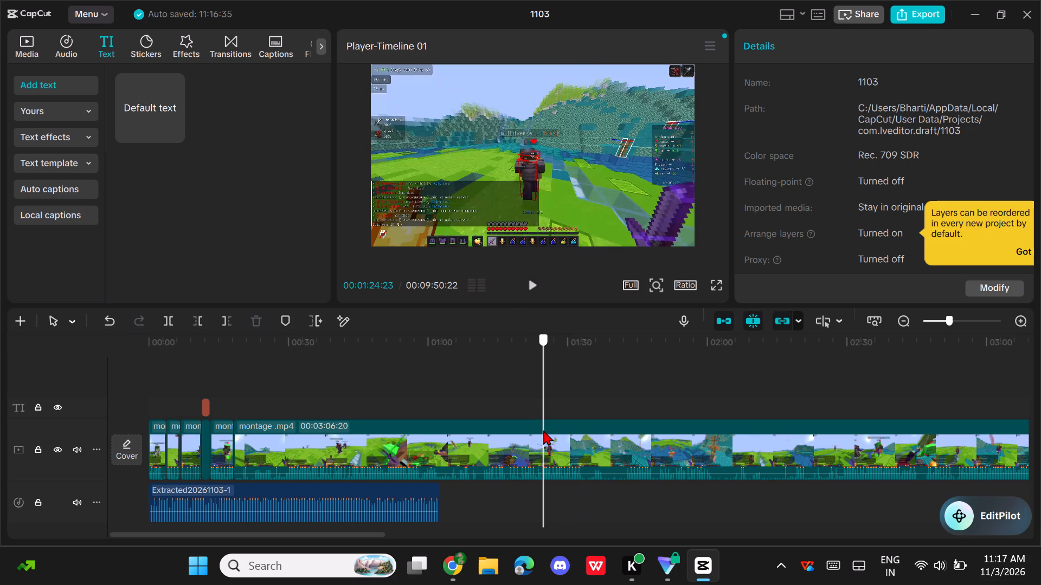
pyautogui.moveTo(543, 430); pyautogui.dragTo(555, 430)
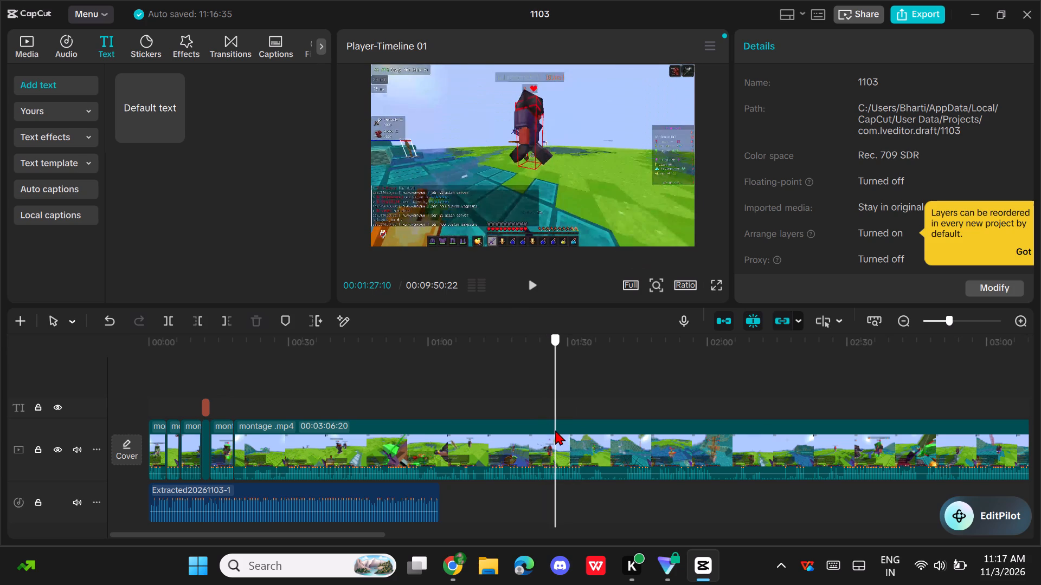
pyautogui.moveTo(555, 430); pyautogui.dragTo(558, 425)
pyautogui.click(165, 325)
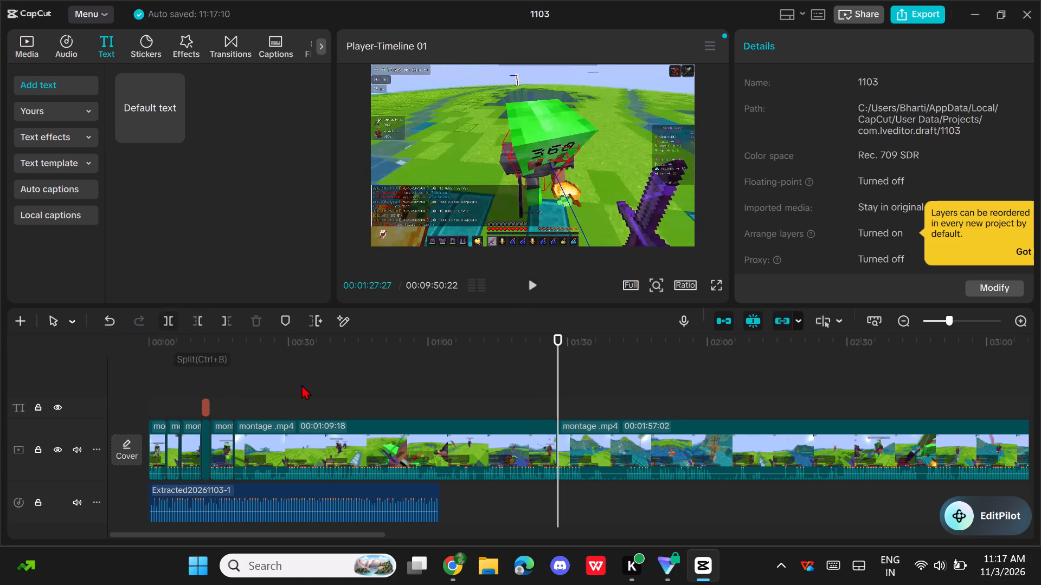
pyautogui.click(307, 444)
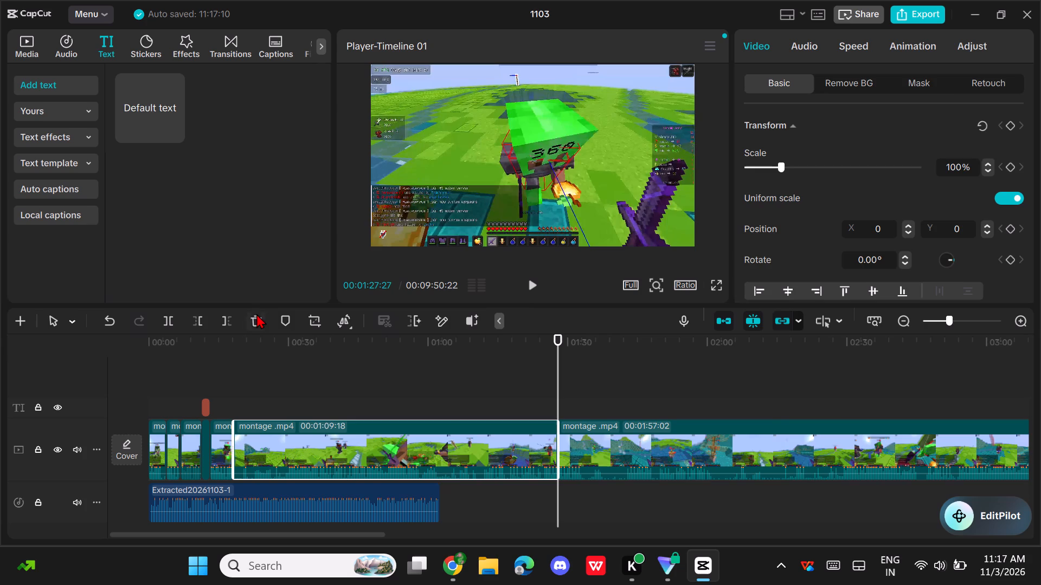
pyautogui.click(256, 314)
# Play the fight footage after 00:00:18:09 and split the montage clip at 00:00:23:08, just after "YOU WON" appears.
pyautogui.click(236, 362)
pyautogui.press('space')
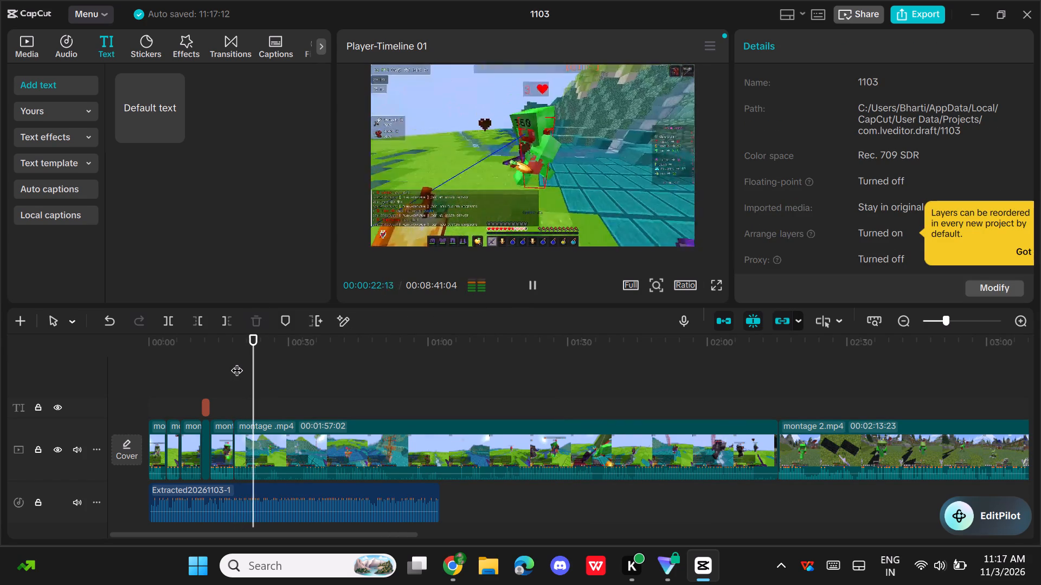
pyautogui.press('space')
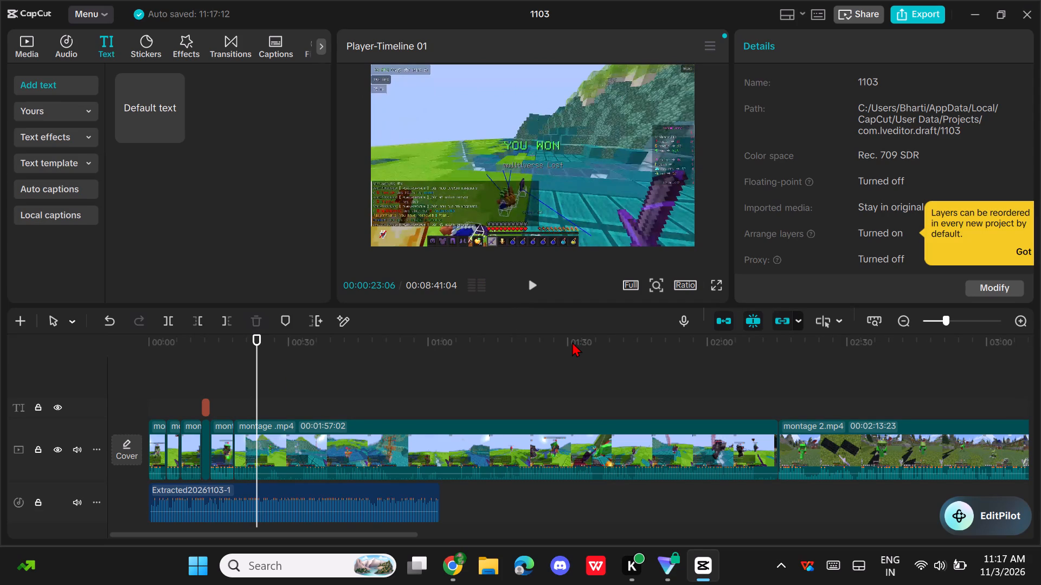
pyautogui.click(230, 356)
pyautogui.moveTo(230, 367); pyautogui.dragTo(194, 382)
pyautogui.press('space')
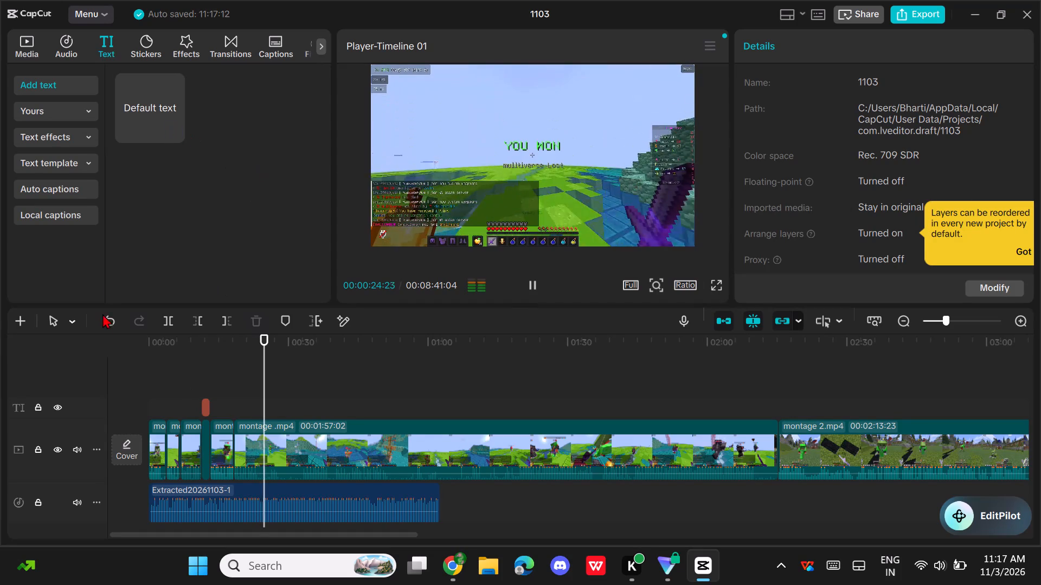
pyautogui.press('space')
pyautogui.moveTo(265, 393); pyautogui.dragTo(250, 393)
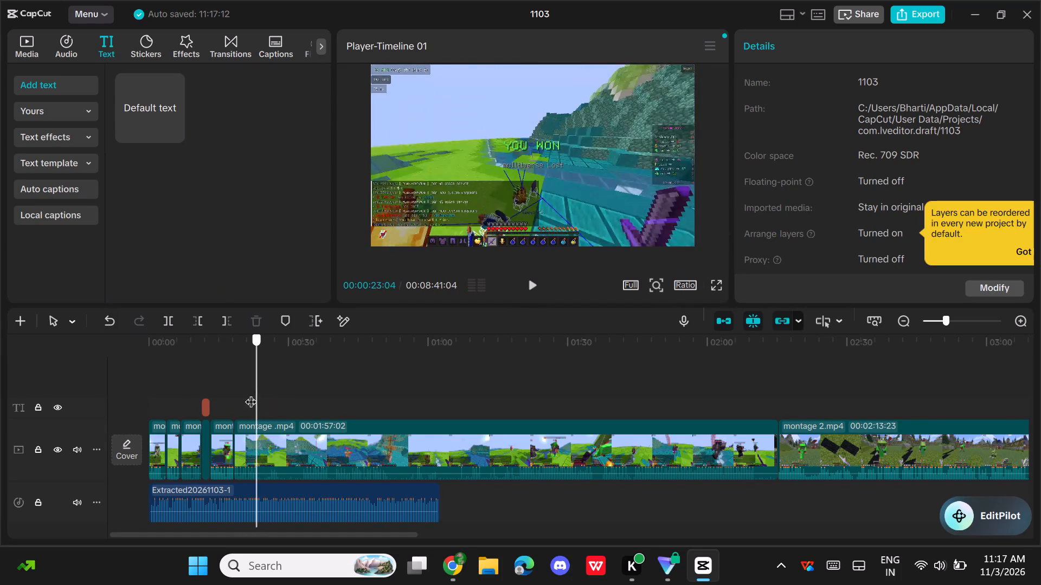
pyautogui.moveTo(250, 393); pyautogui.dragTo(242, 401)
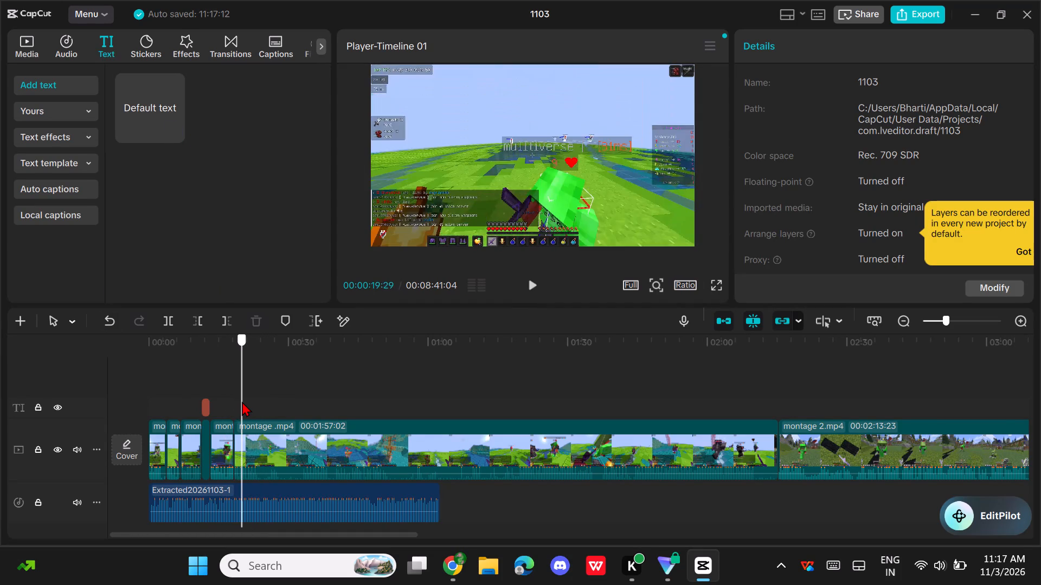
pyautogui.moveTo(242, 401); pyautogui.dragTo(253, 401)
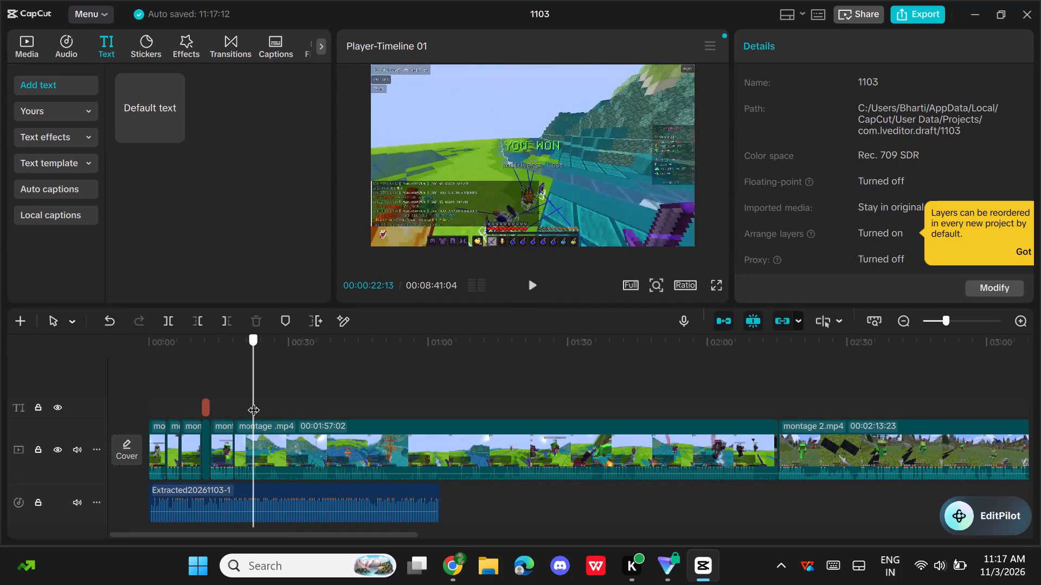
pyautogui.moveTo(253, 401); pyautogui.dragTo(248, 401)
pyautogui.press('space')
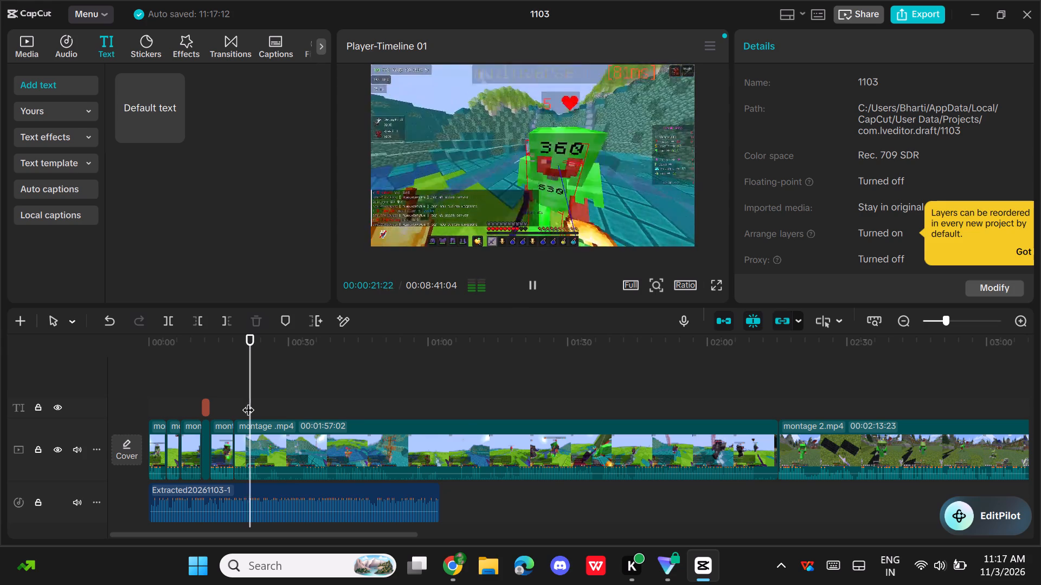
pyautogui.press('space')
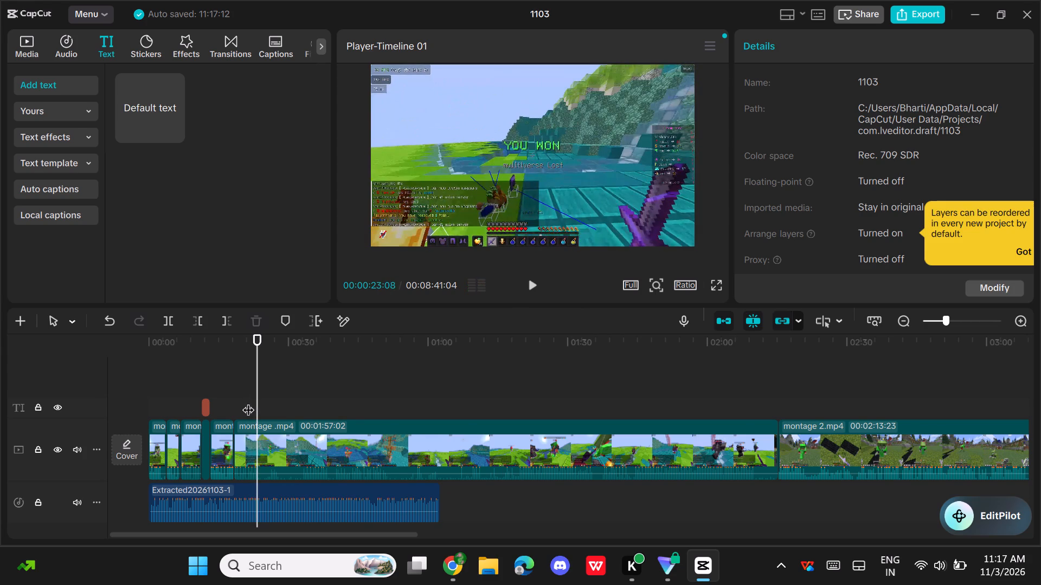
pyautogui.click(171, 317)
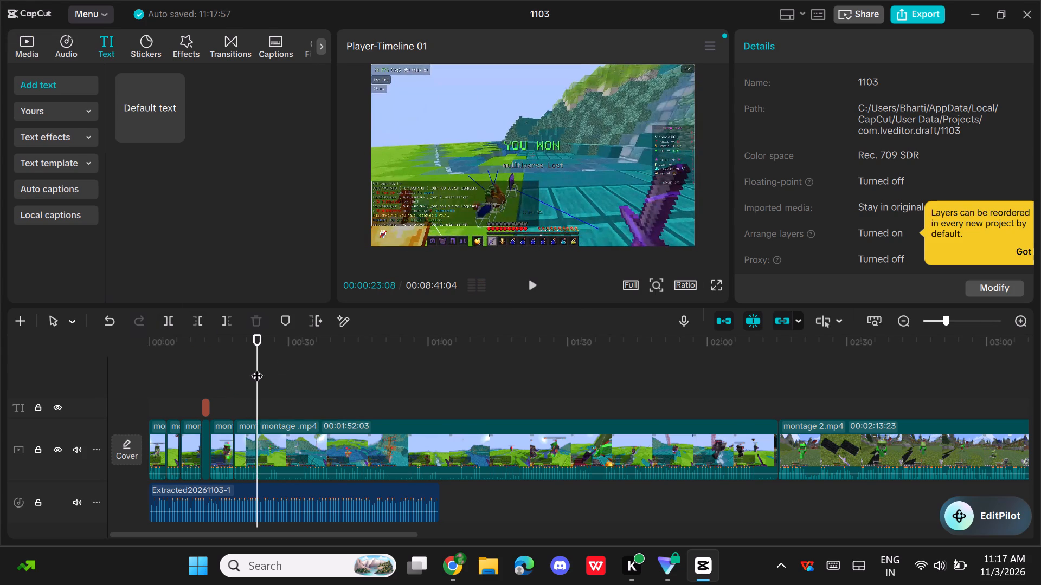
# Scrub through the remaining montage .mp4 footage after 00:00:23:08 and delete that whole leftover clip.
pyautogui.moveTo(256, 367); pyautogui.dragTo(316, 387)
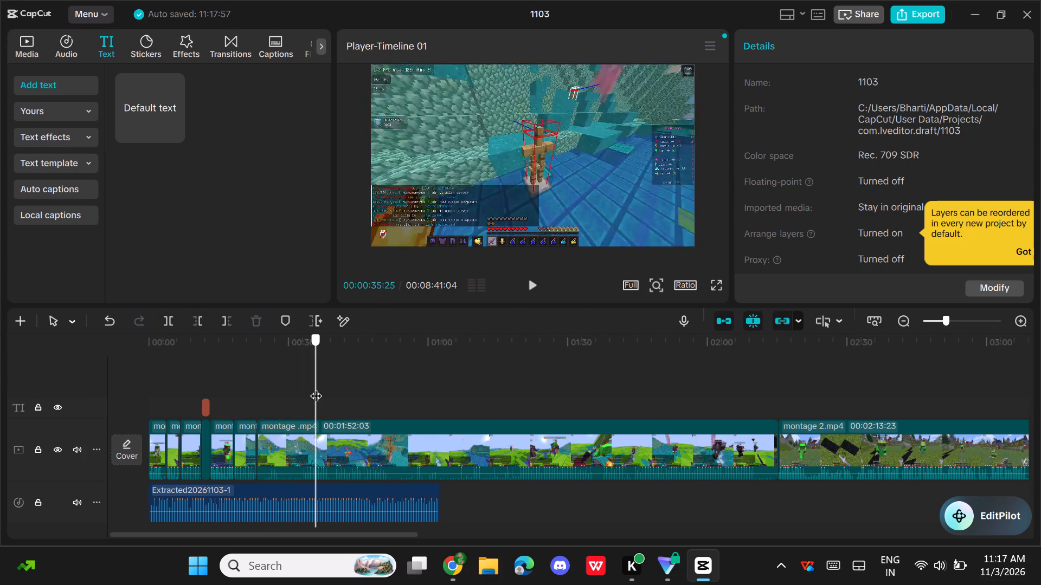
pyautogui.moveTo(316, 387); pyautogui.dragTo(356, 387)
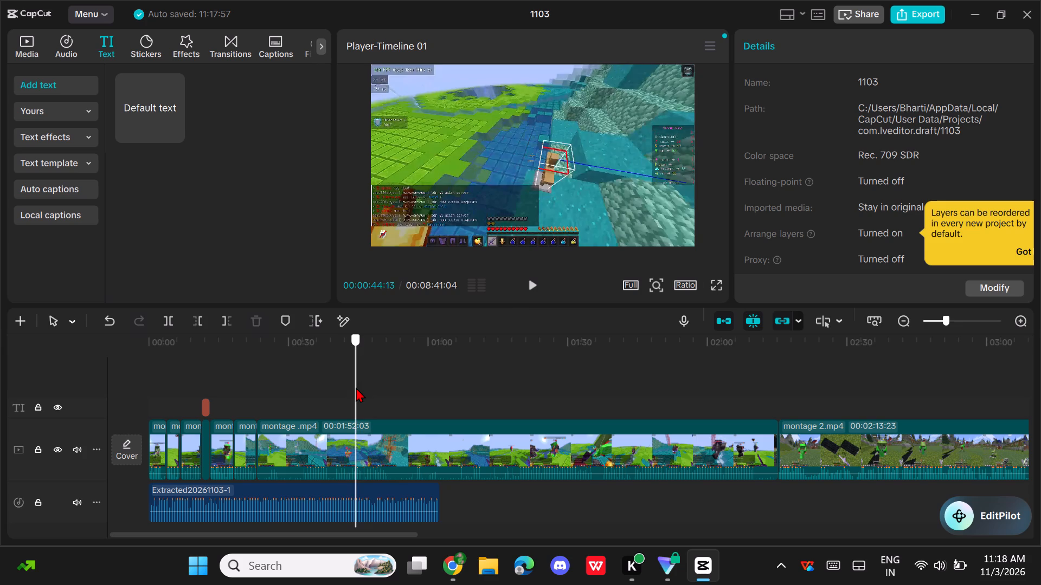
pyautogui.moveTo(356, 387); pyautogui.dragTo(418, 379)
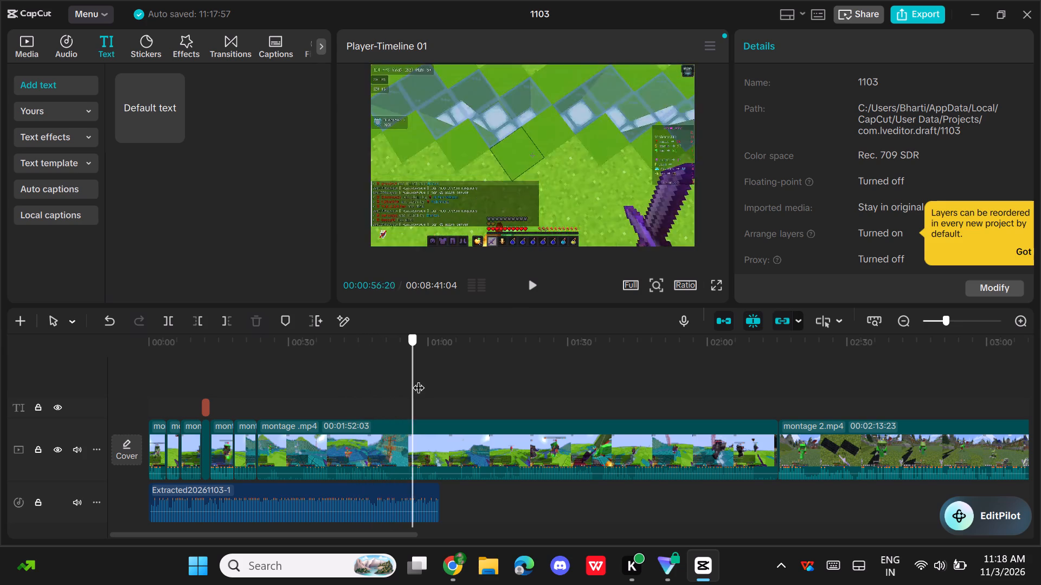
pyautogui.moveTo(418, 379); pyautogui.dragTo(458, 368)
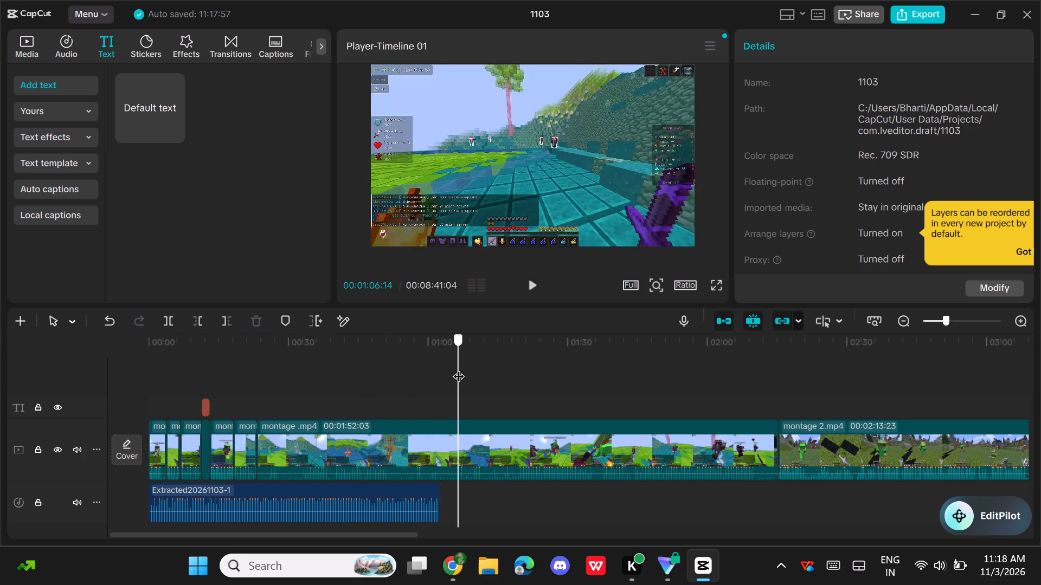
pyautogui.moveTo(458, 368); pyautogui.dragTo(520, 370)
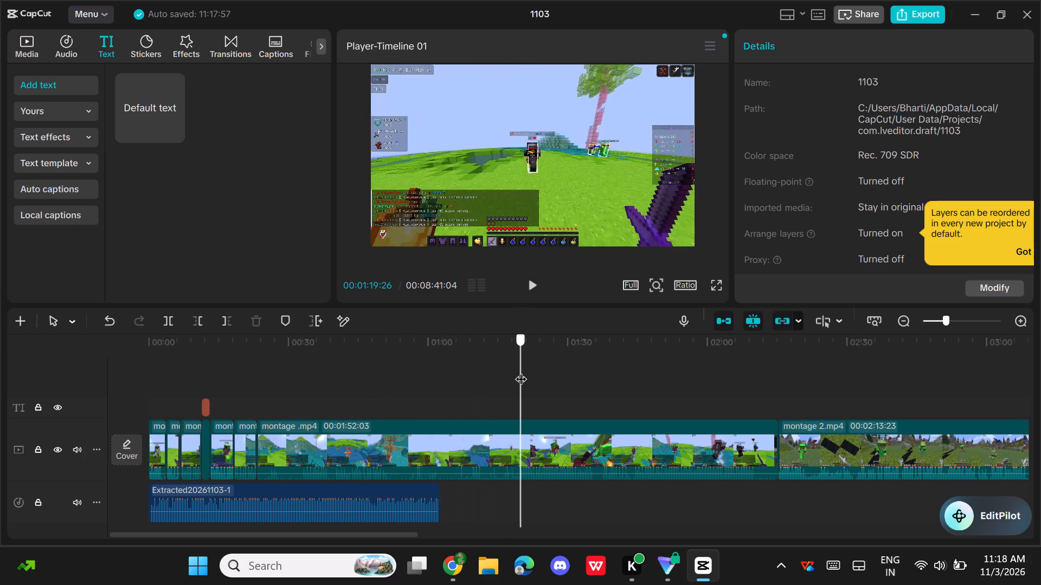
pyautogui.moveTo(520, 370); pyautogui.dragTo(552, 399)
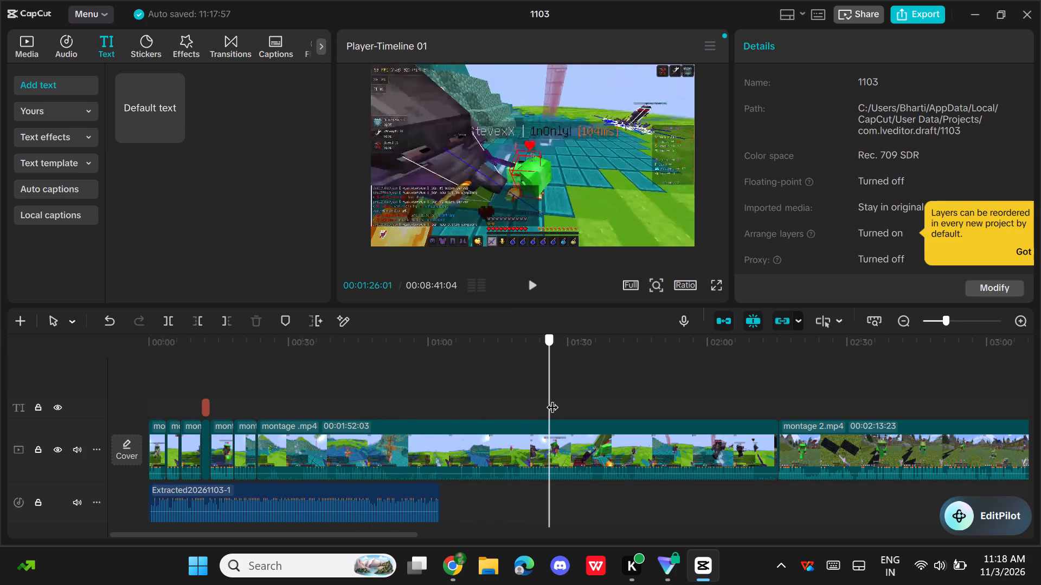
pyautogui.moveTo(552, 399); pyautogui.dragTo(575, 410)
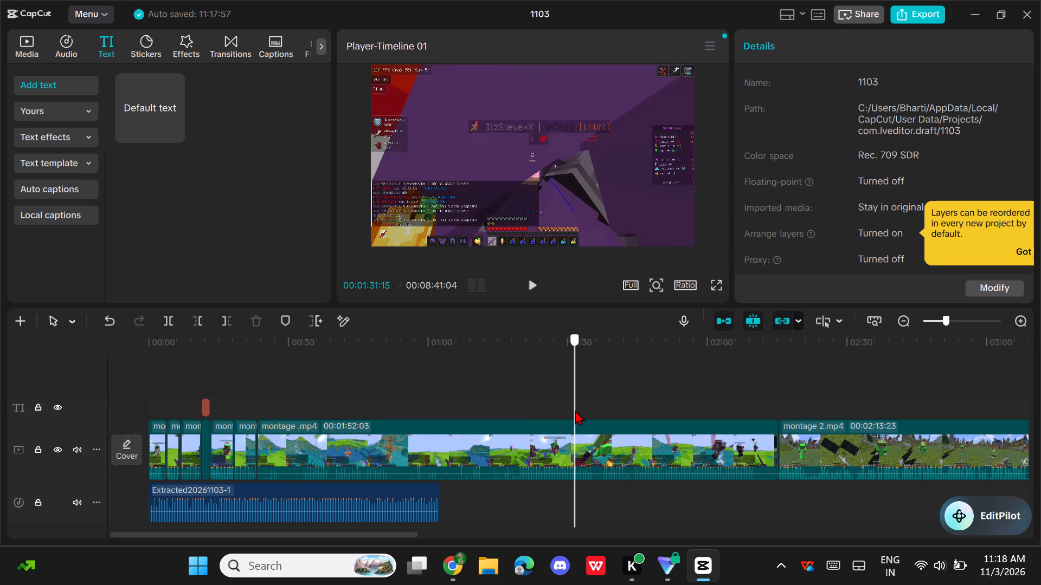
pyautogui.moveTo(575, 410); pyautogui.dragTo(592, 416)
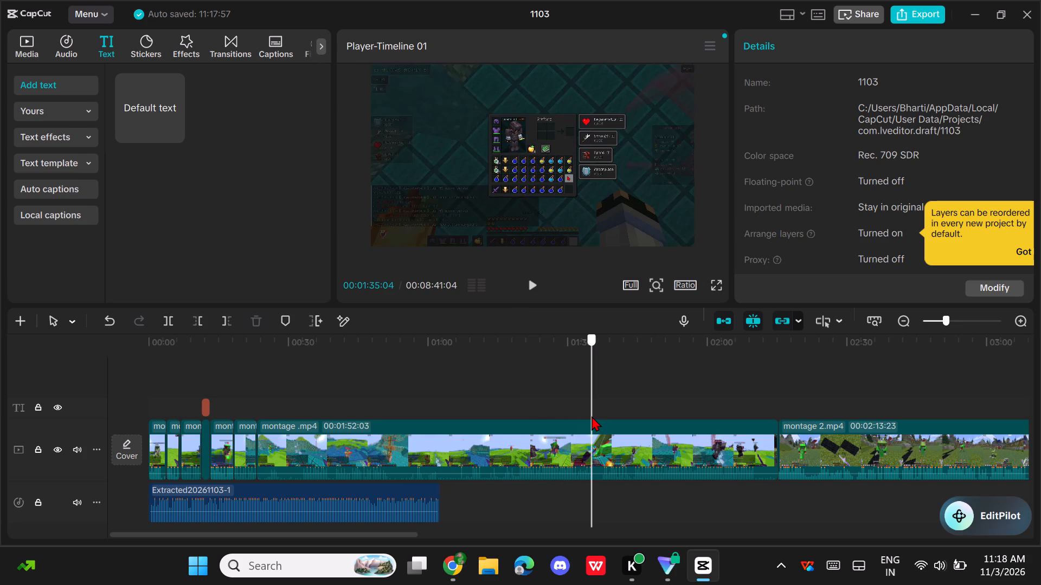
pyautogui.moveTo(592, 416); pyautogui.dragTo(606, 419)
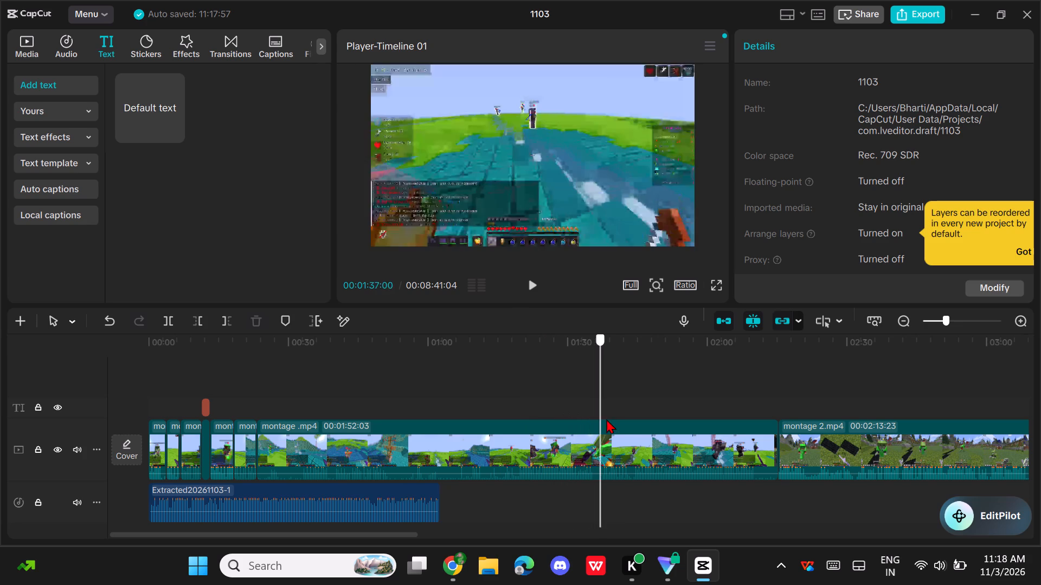
pyautogui.moveTo(606, 419); pyautogui.dragTo(648, 441)
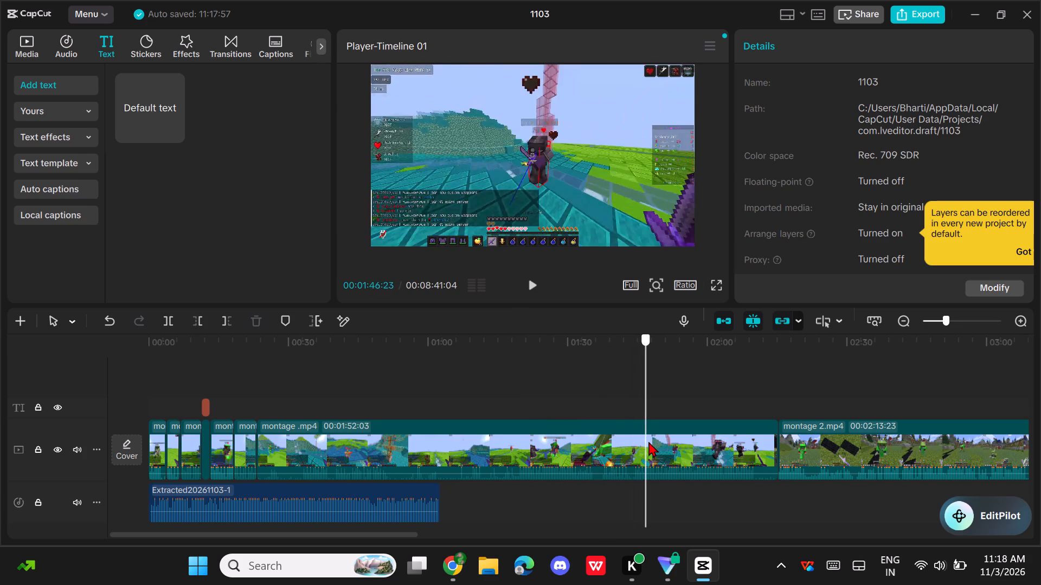
pyautogui.moveTo(648, 441); pyautogui.dragTo(714, 470)
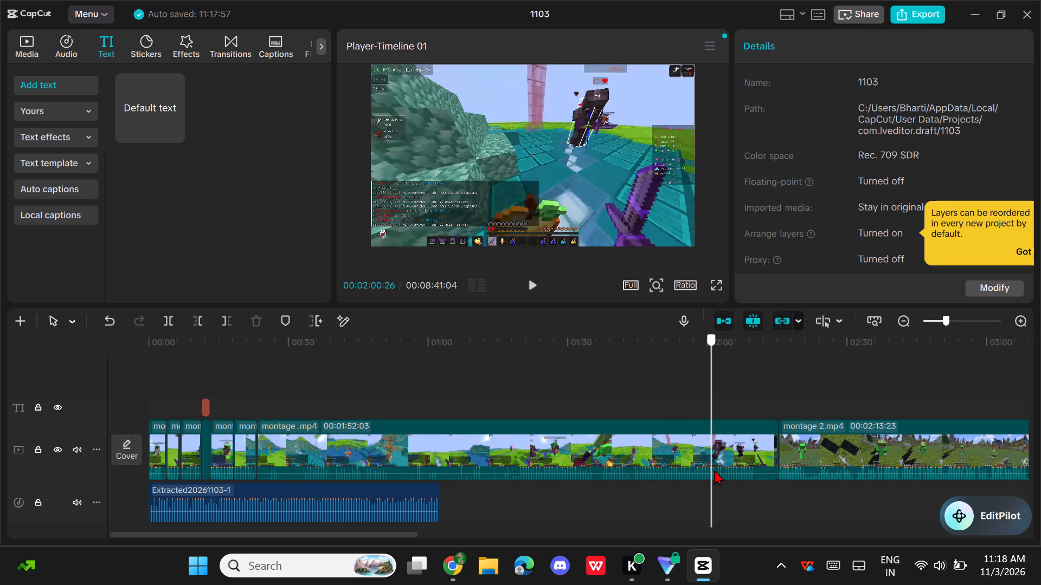
pyautogui.moveTo(714, 470); pyautogui.dragTo(762, 484)
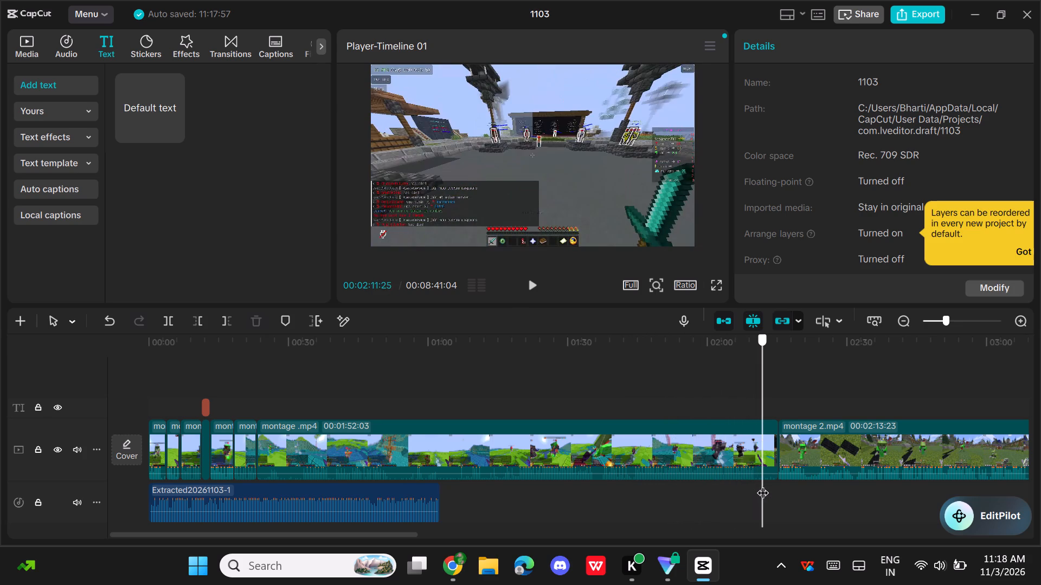
pyautogui.moveTo(762, 484); pyautogui.dragTo(723, 482)
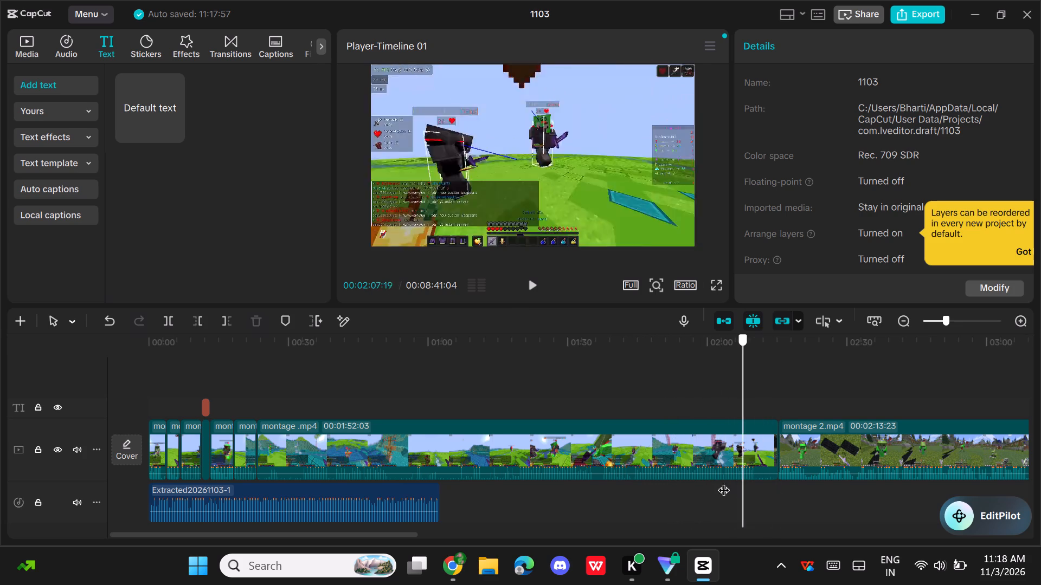
pyautogui.moveTo(723, 482); pyautogui.dragTo(490, 433)
pyautogui.moveTo(435, 447); pyautogui.dragTo(444, 447)
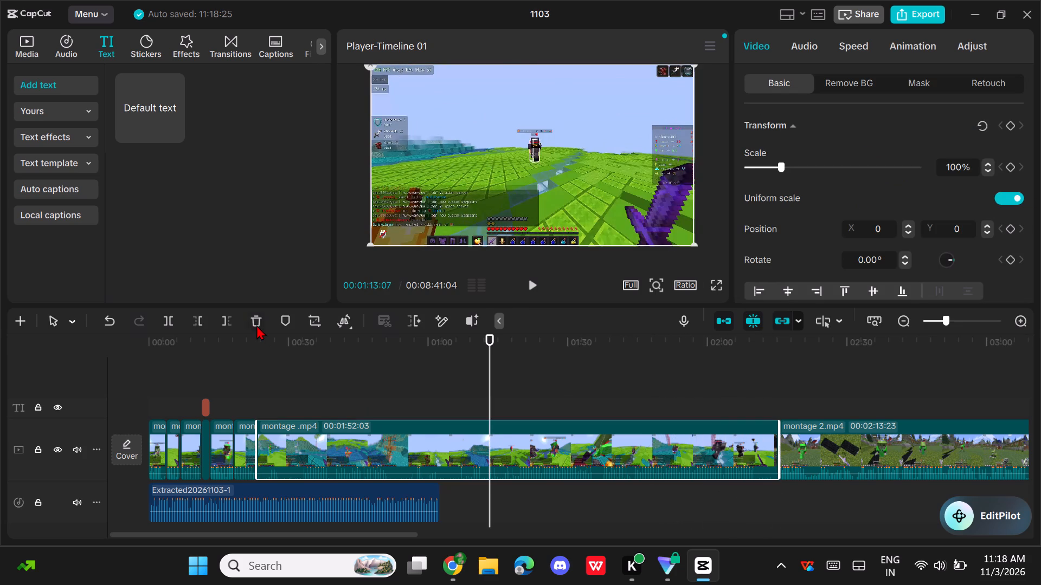
pyautogui.click(256, 322)
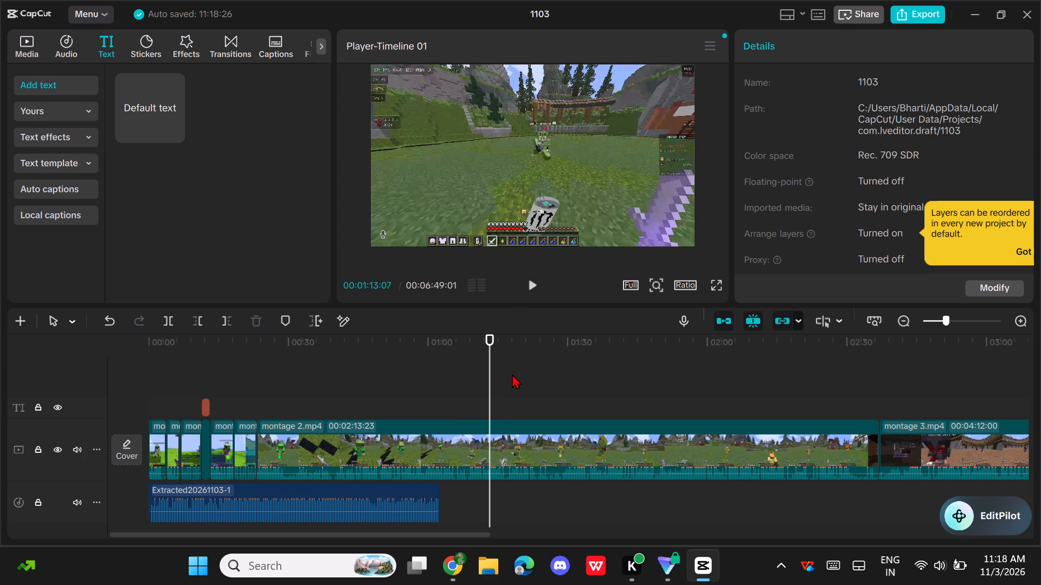
# Split montage 2.mp4 at 00:02:23:00, shortly before the "VICTORY" moment, and delete the section from 00:00:23:08 to the cut.
pyautogui.click(498, 374)
pyautogui.click(490, 374)
pyautogui.moveTo(490, 370); pyautogui.dragTo(256, 362)
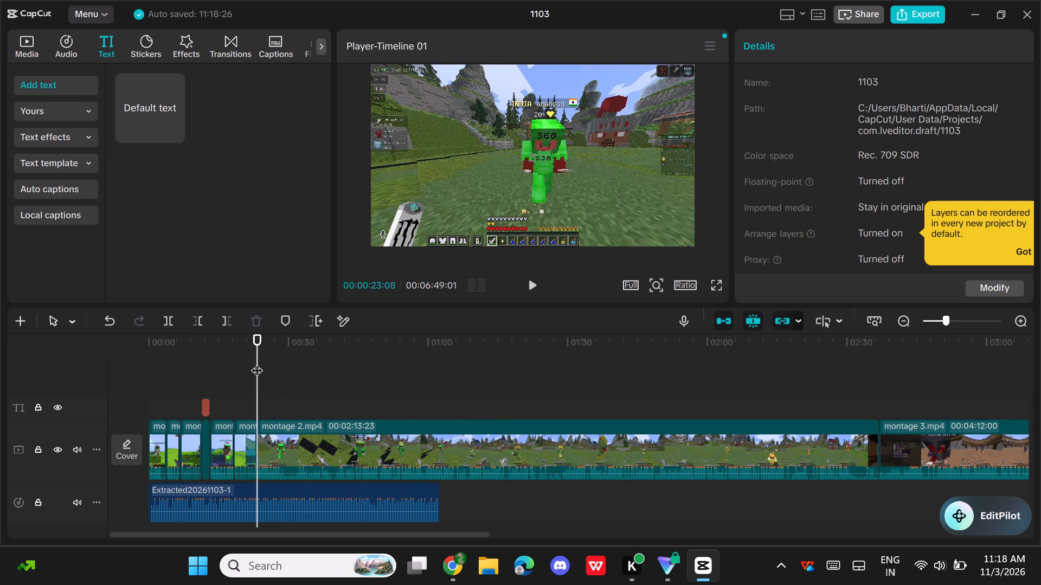
pyautogui.press('space')
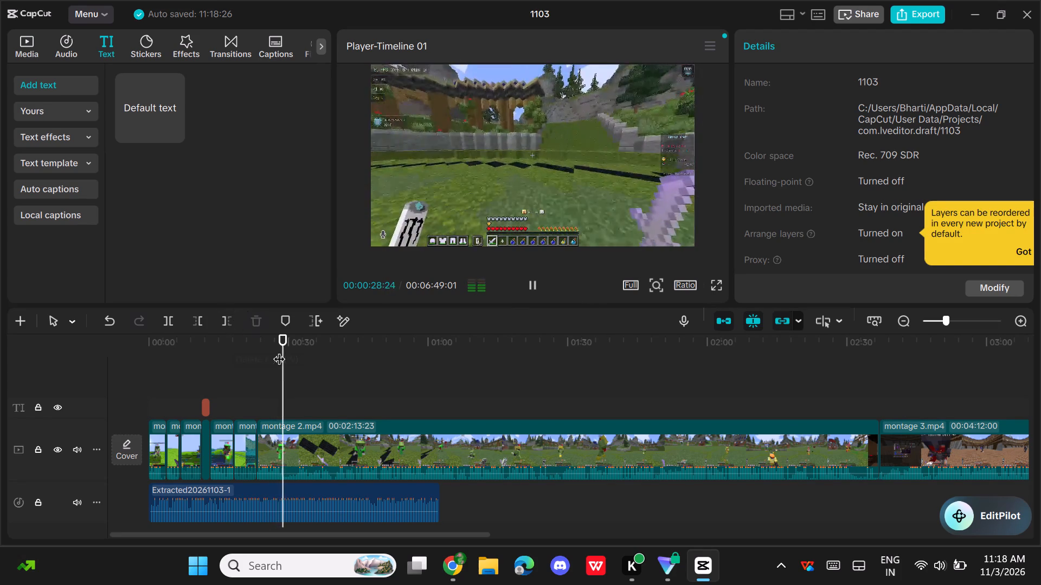
pyautogui.moveTo(287, 373); pyautogui.dragTo(390, 405)
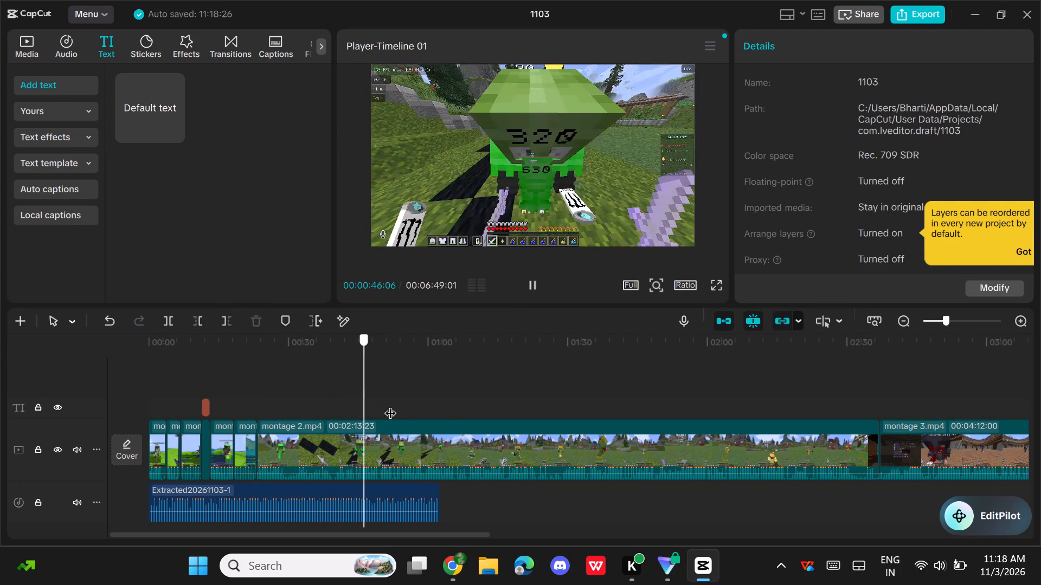
pyautogui.moveTo(390, 405); pyautogui.dragTo(569, 484)
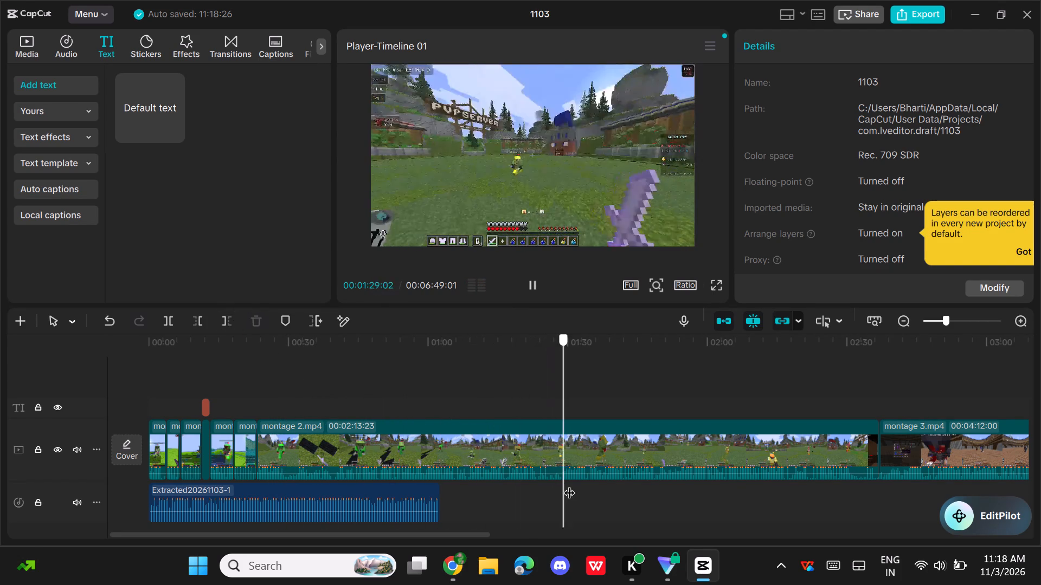
pyautogui.moveTo(569, 484); pyautogui.dragTo(674, 561)
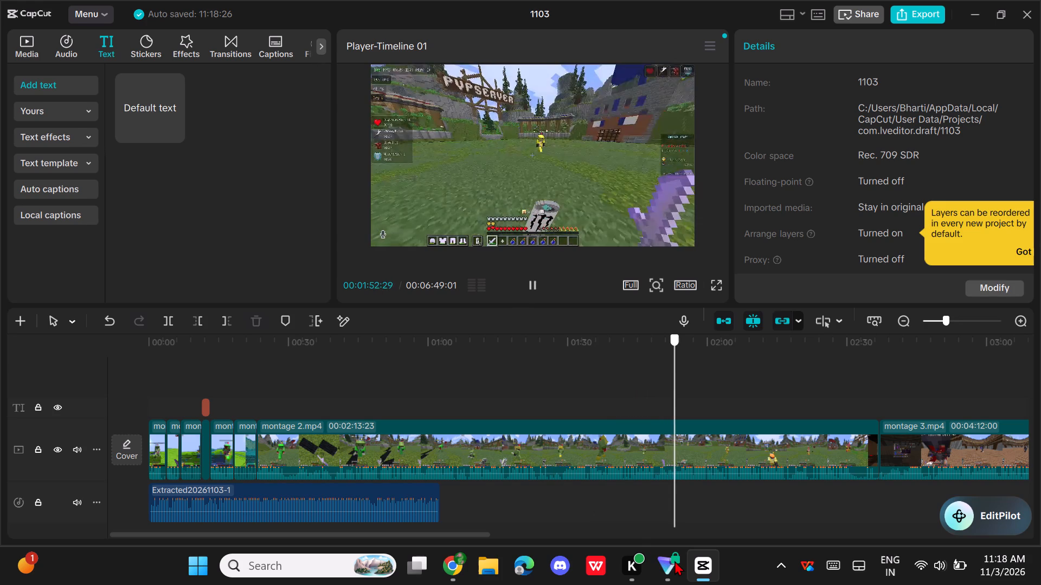
pyautogui.moveTo(674, 561); pyautogui.dragTo(794, 584)
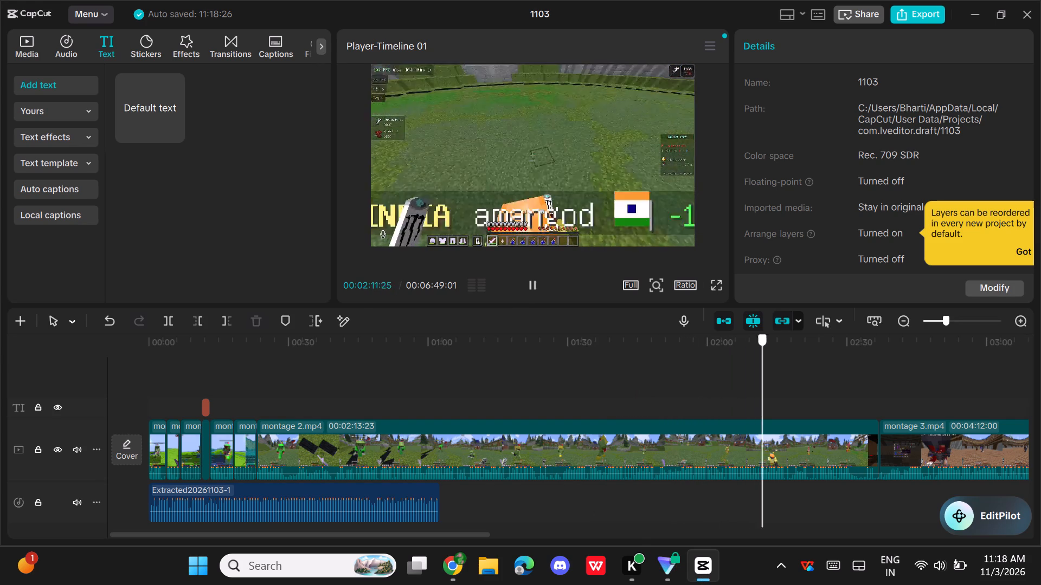
pyautogui.moveTo(794, 584); pyautogui.dragTo(851, 584)
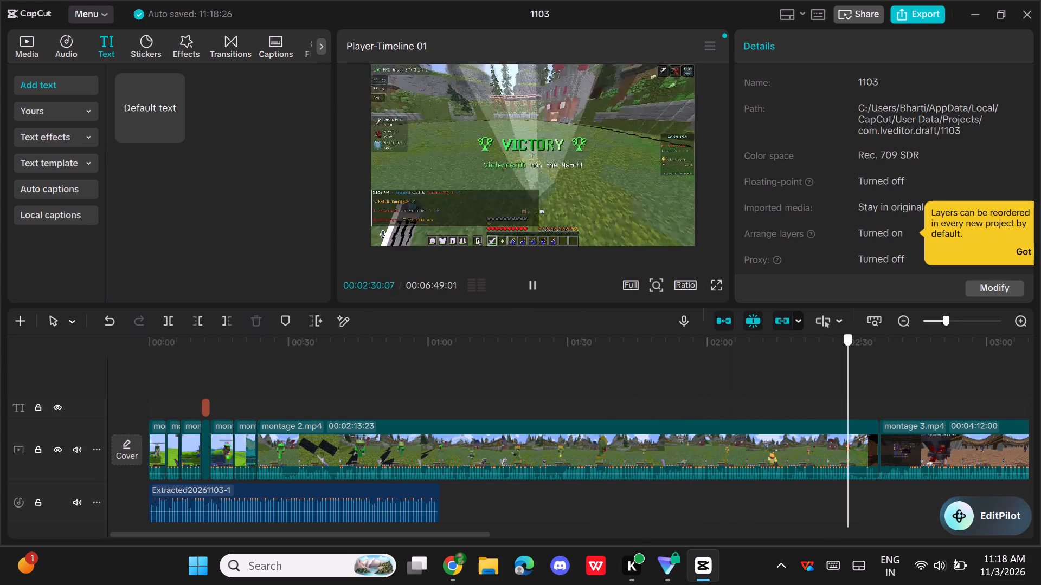
pyautogui.moveTo(851, 584); pyautogui.dragTo(817, 584)
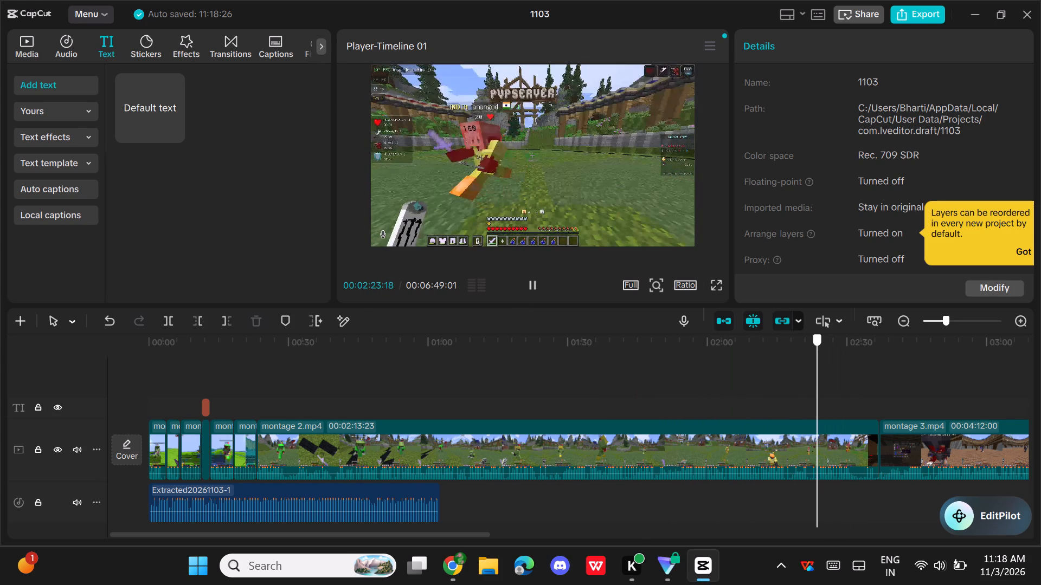
pyautogui.moveTo(817, 584); pyautogui.dragTo(814, 582)
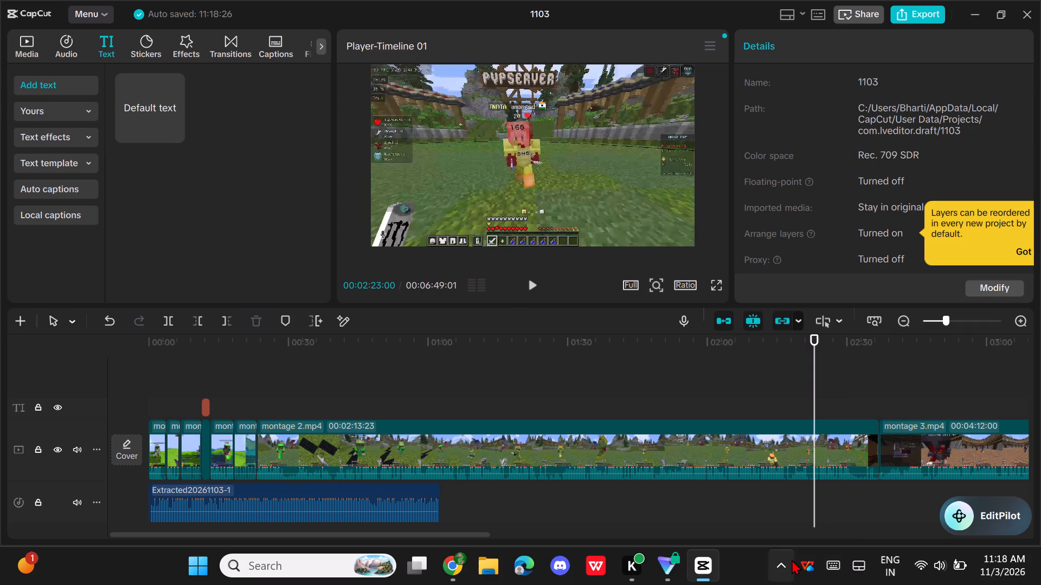
pyautogui.click(171, 317)
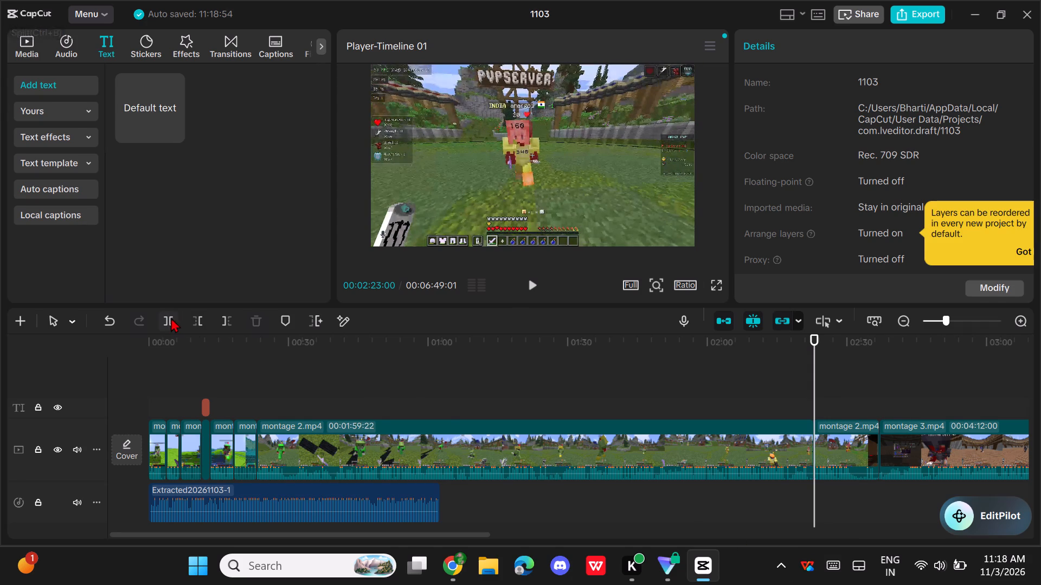
pyautogui.click(475, 439)
pyautogui.click(250, 309)
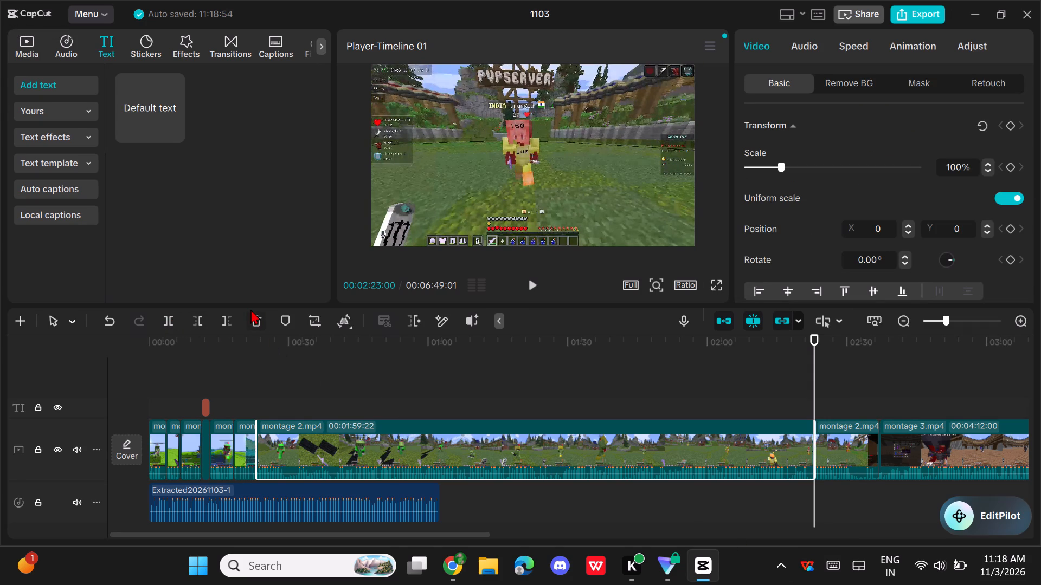
pyautogui.click(250, 317)
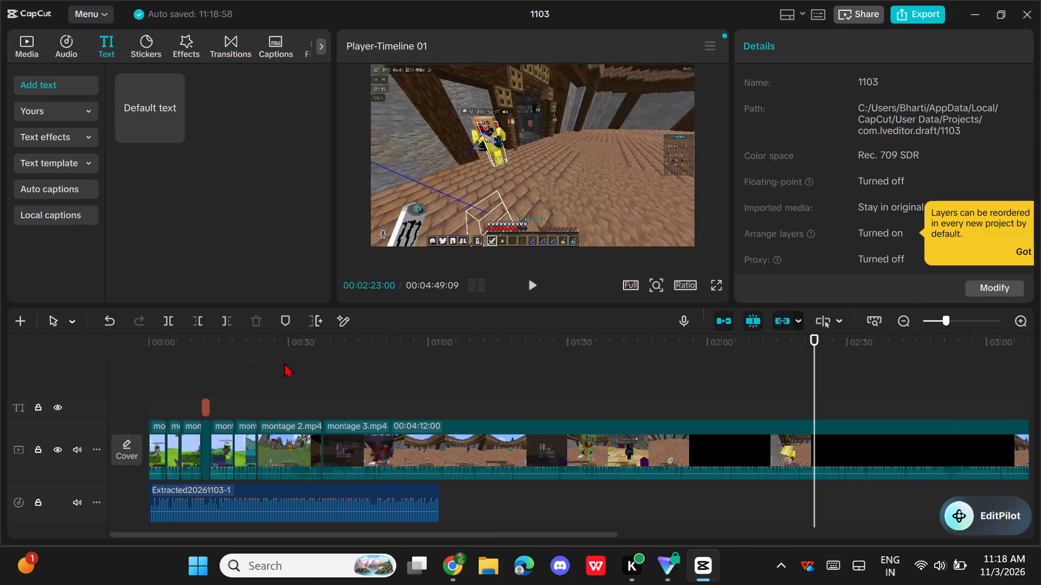
# Play the montage 2.mp4 highlight, split it at 00:00:30:08 just after "VICTORY" appears, and delete the remainder before montage 3.mp4.
pyautogui.click(259, 389)
pyautogui.moveTo(259, 389); pyautogui.dragTo(253, 389)
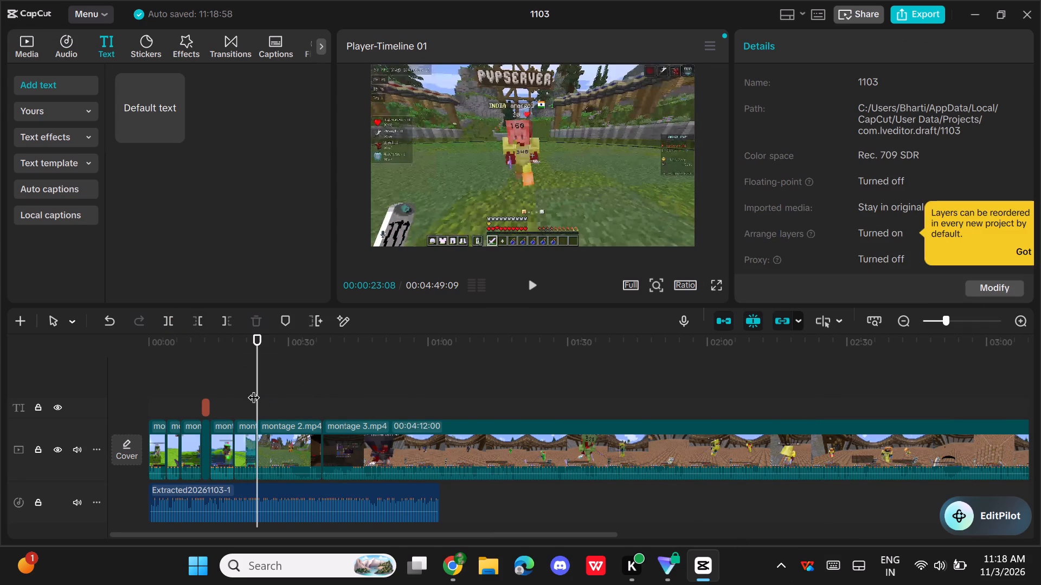
pyautogui.moveTo(253, 389); pyautogui.dragTo(242, 391)
pyautogui.press('space')
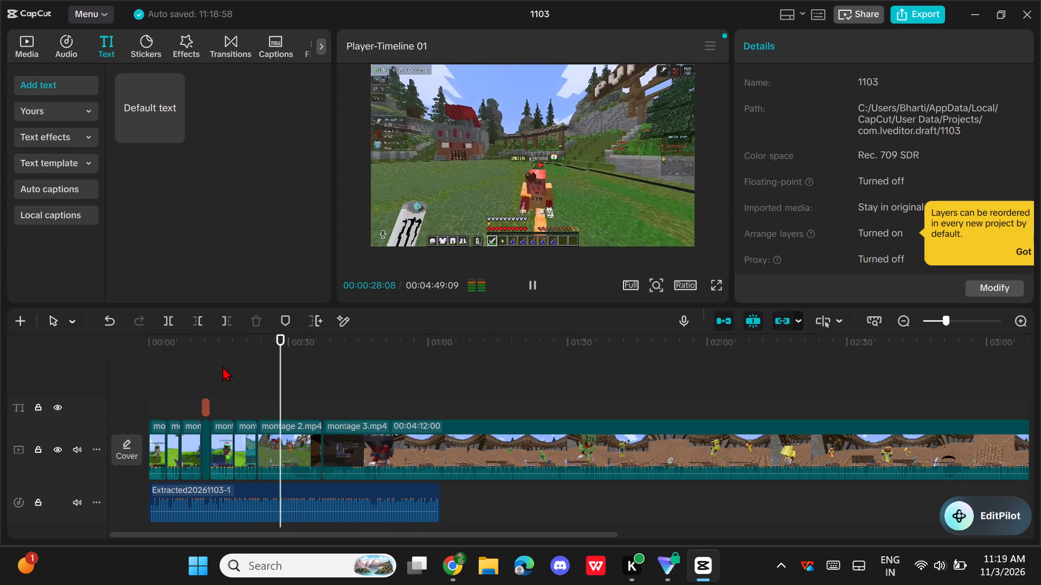
pyautogui.press('space')
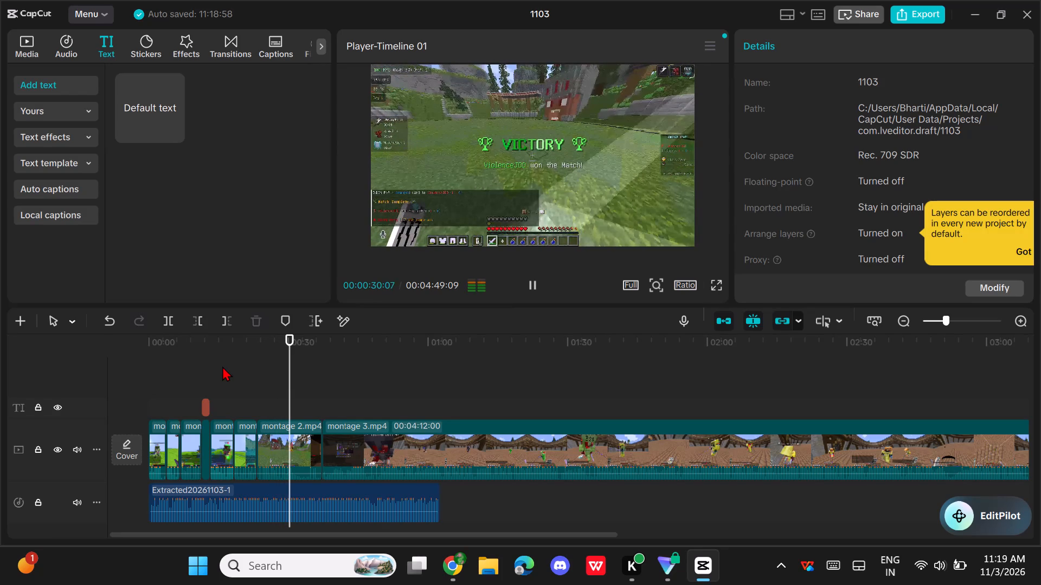
pyautogui.click(168, 321)
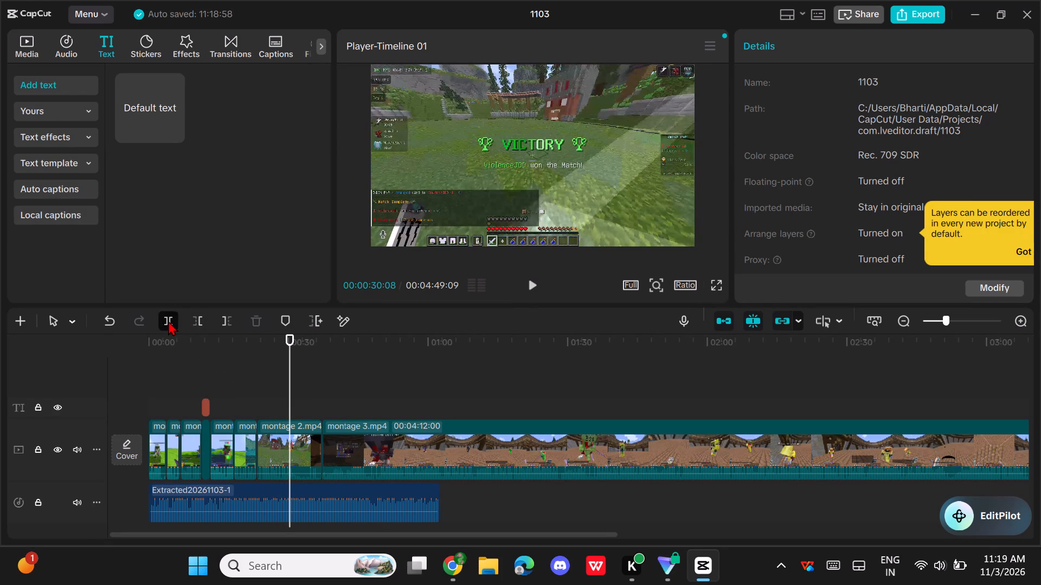
pyautogui.click(310, 454)
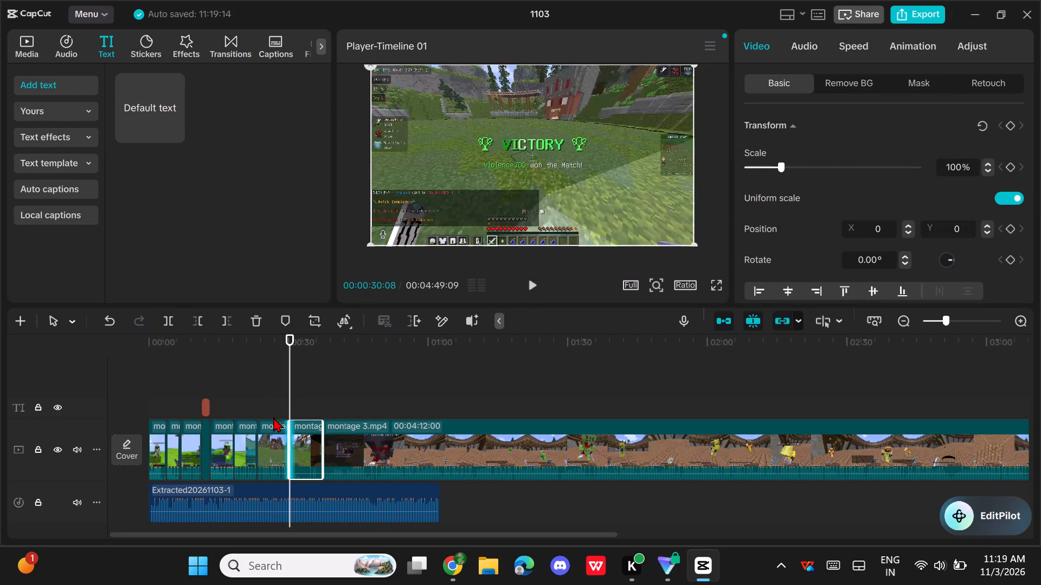
pyautogui.click(259, 317)
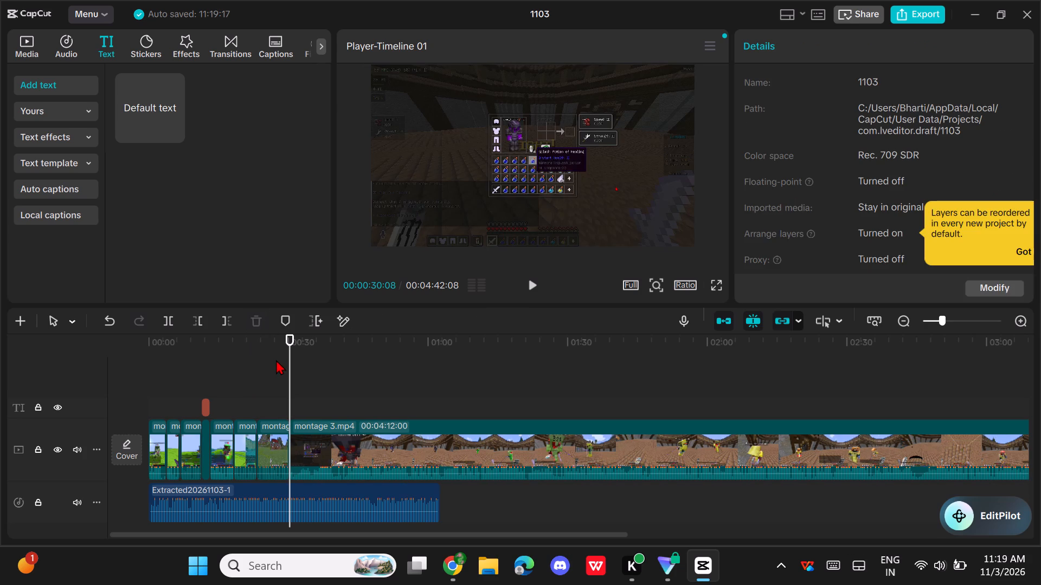
# Scrub through montage 3.mp4, split it at 00:03:54:20 near the final fight, and delete the section from 00:00:30:08 to the cut.
pyautogui.press('space')
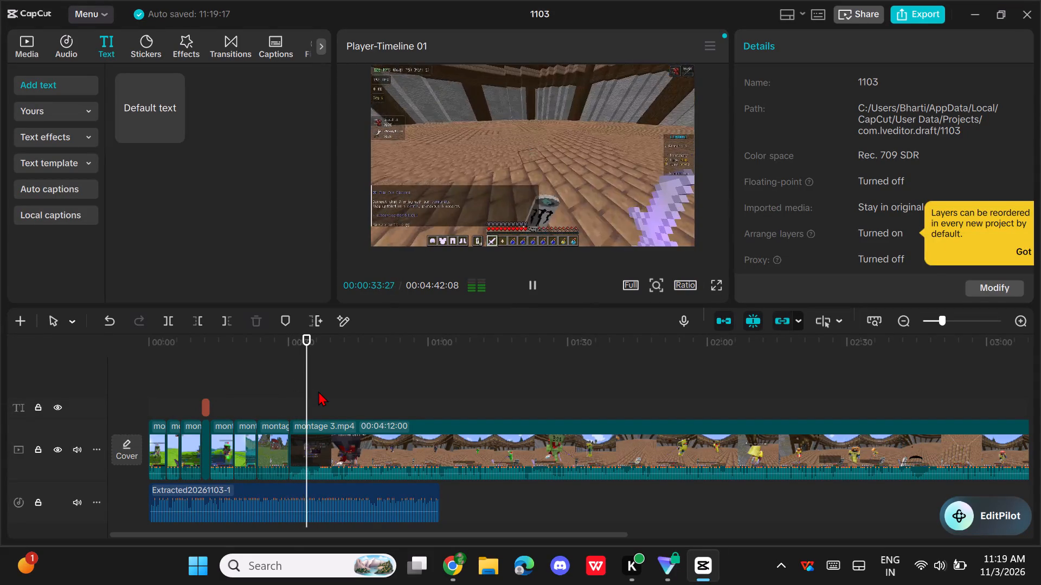
pyautogui.moveTo(310, 391); pyautogui.dragTo(577, 468)
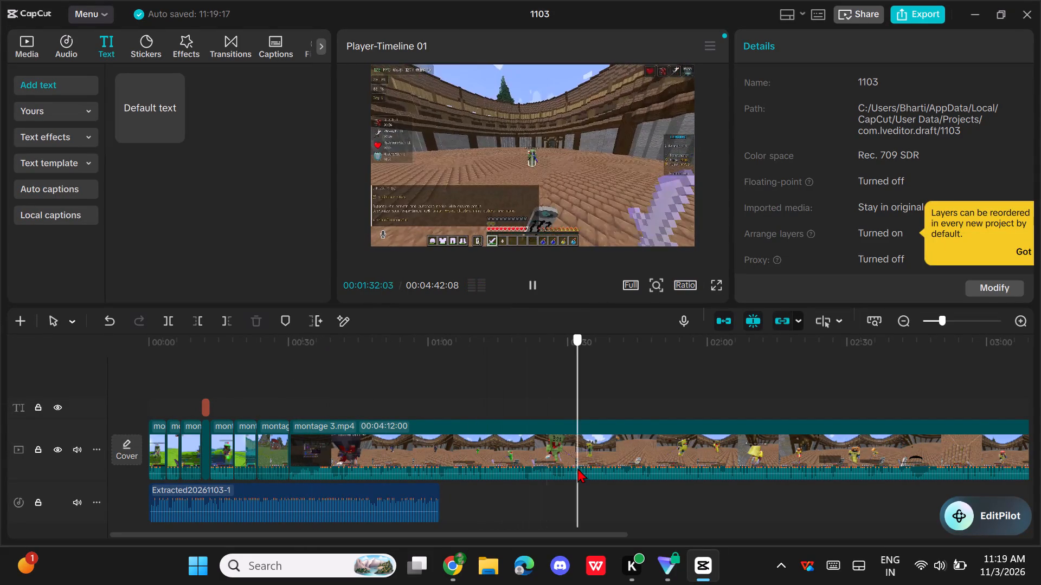
pyautogui.moveTo(577, 468); pyautogui.dragTo(697, 545)
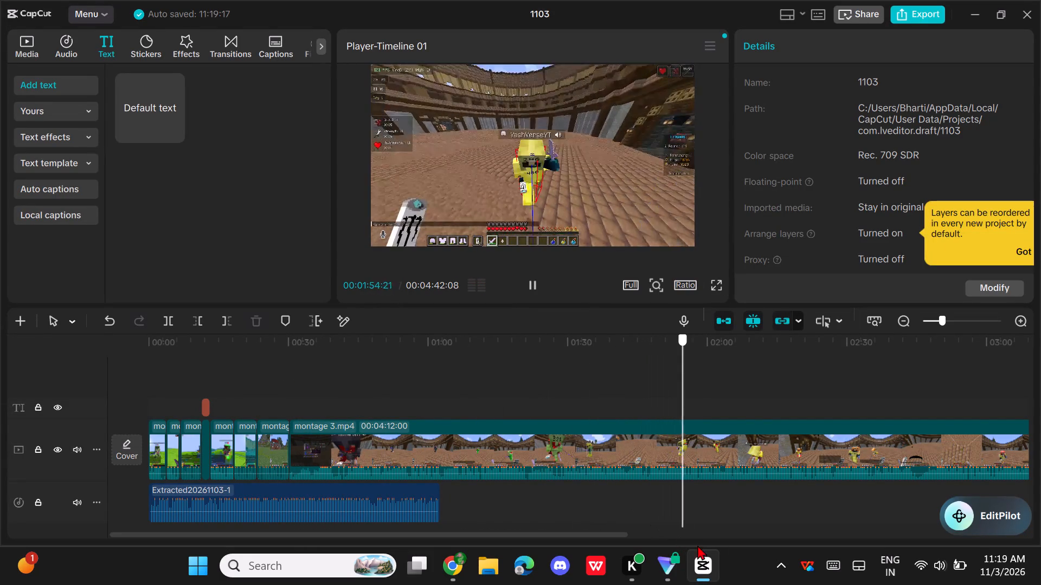
pyautogui.moveTo(697, 545); pyautogui.dragTo(885, 545)
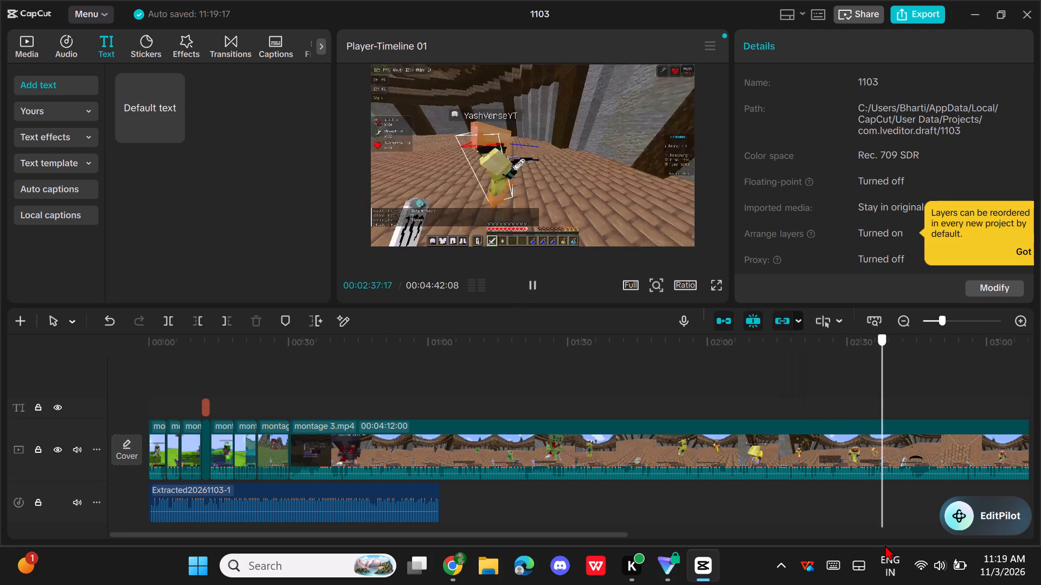
pyautogui.moveTo(885, 545); pyautogui.dragTo(987, 559)
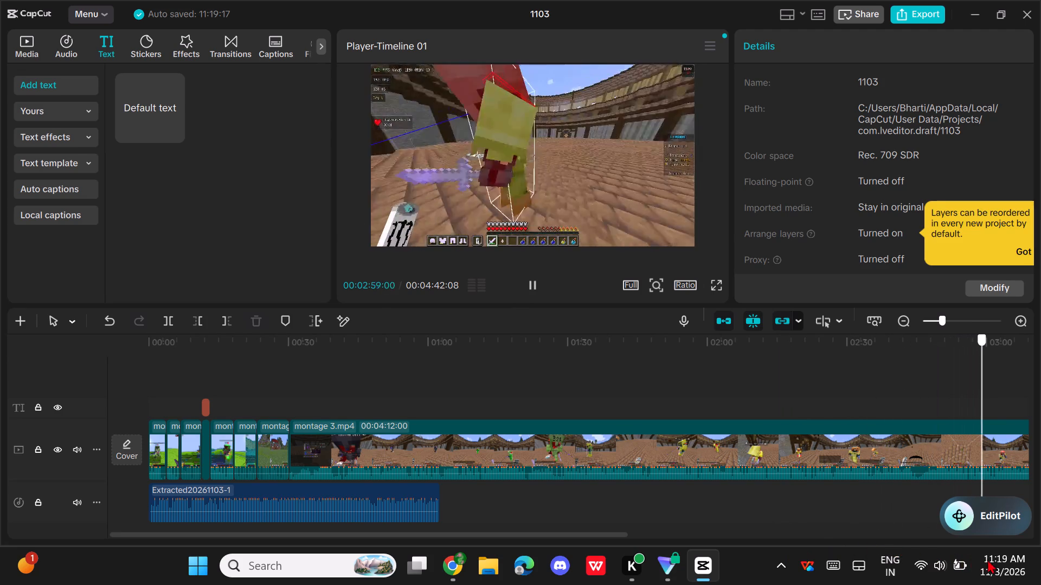
pyautogui.moveTo(987, 559); pyautogui.dragTo(477, 534)
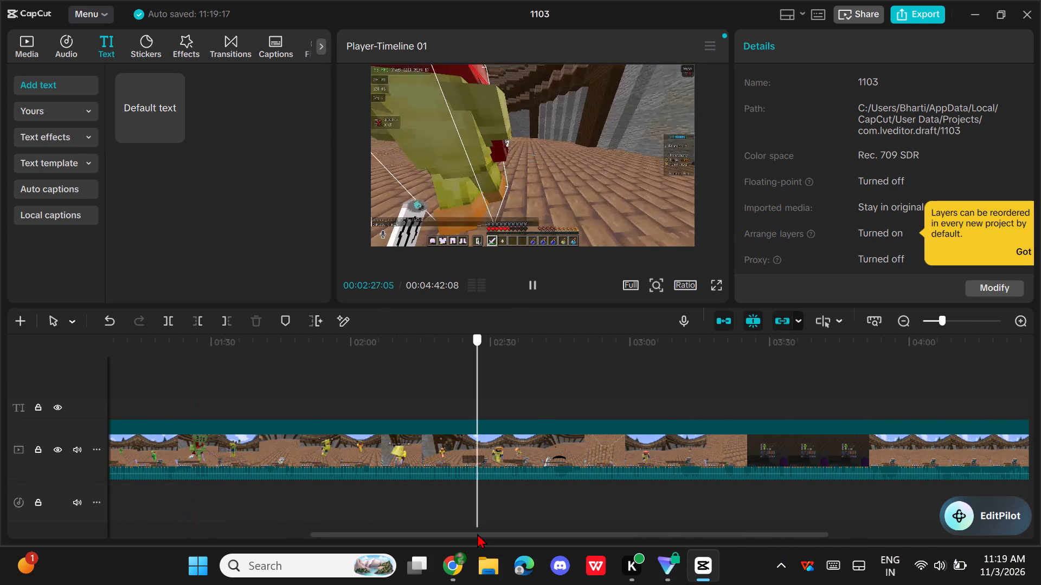
pyautogui.moveTo(477, 534); pyautogui.dragTo(605, 525)
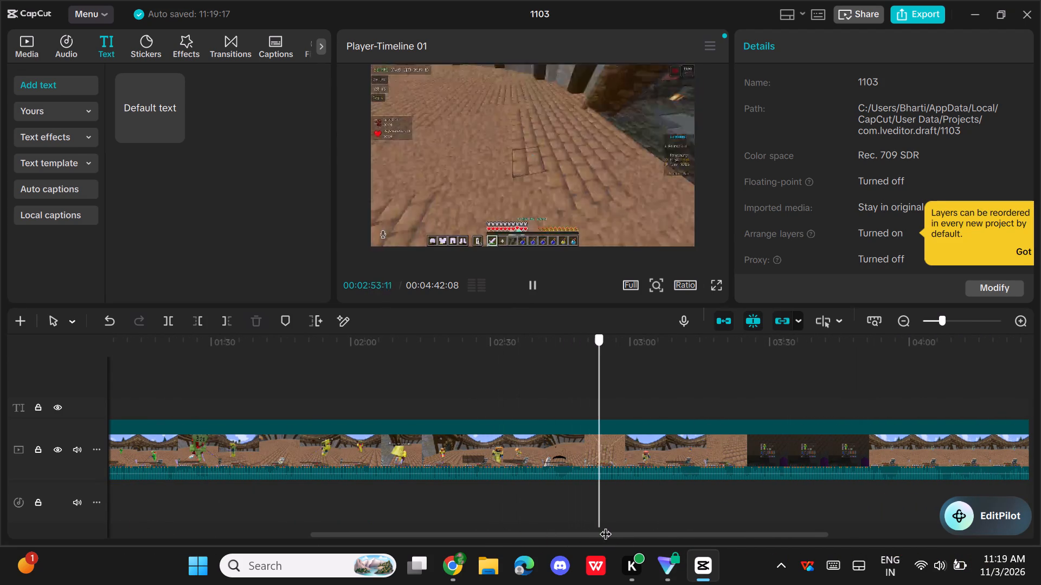
pyautogui.moveTo(605, 525); pyautogui.dragTo(670, 525)
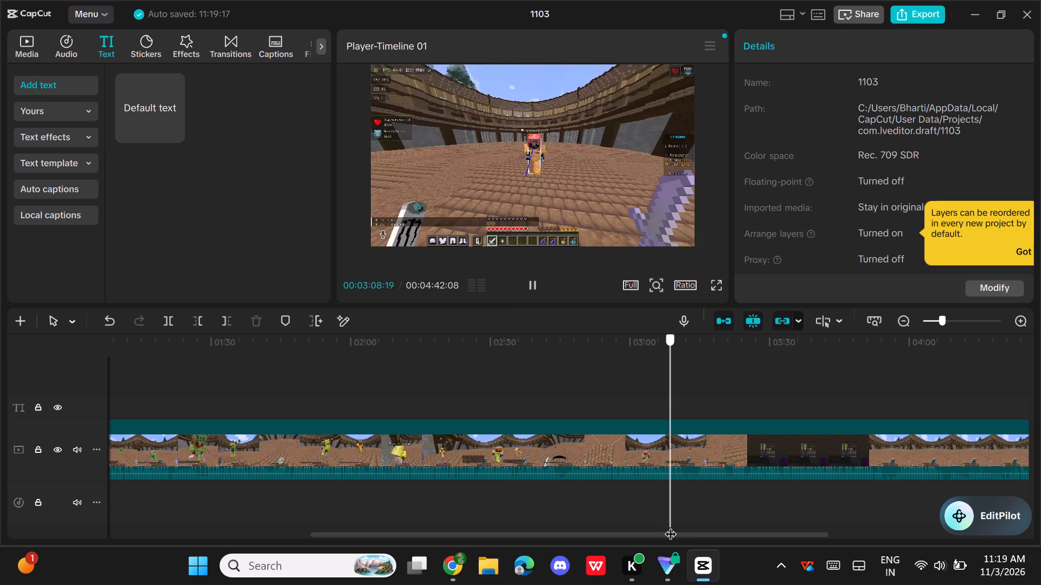
pyautogui.moveTo(670, 525); pyautogui.dragTo(742, 539)
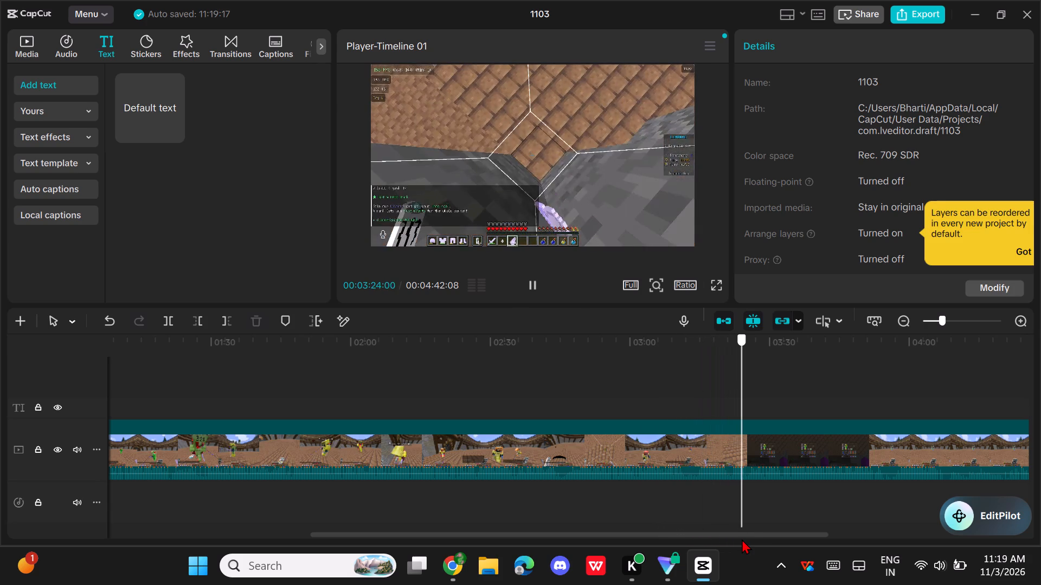
pyautogui.moveTo(742, 539); pyautogui.dragTo(784, 545)
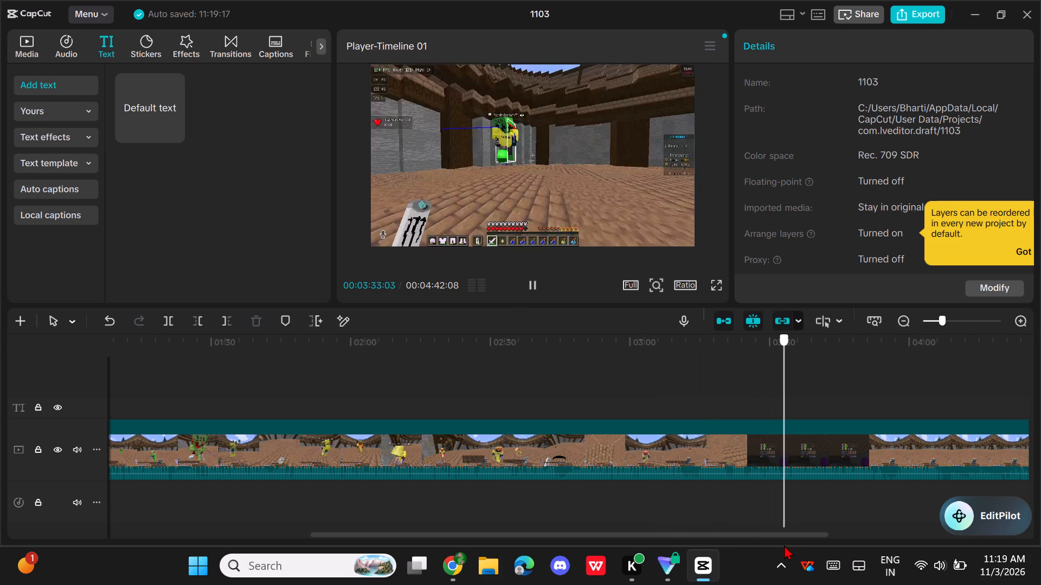
pyautogui.moveTo(784, 545); pyautogui.dragTo(856, 553)
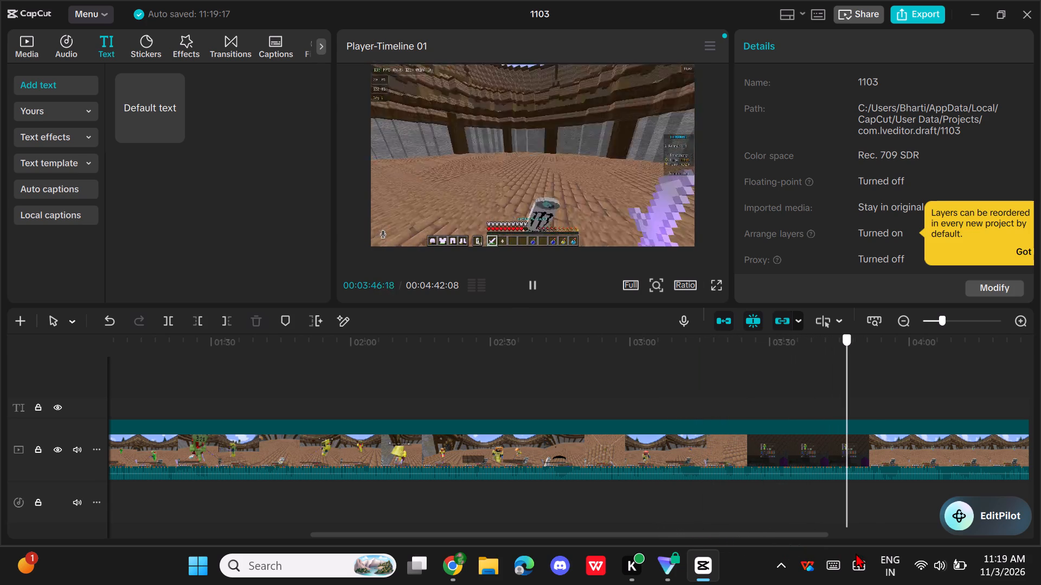
pyautogui.moveTo(856, 553); pyautogui.dragTo(901, 559)
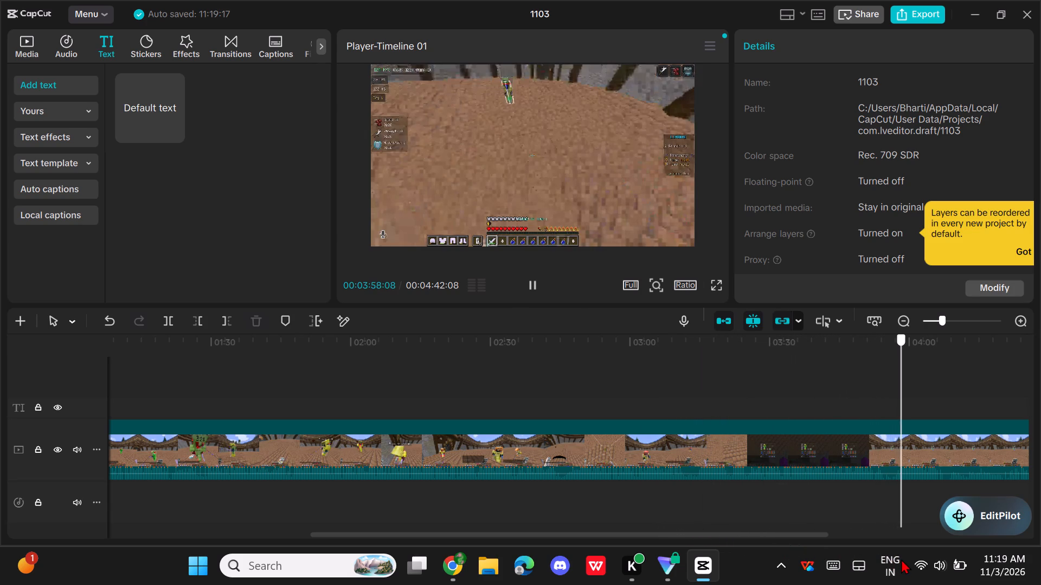
pyautogui.moveTo(901, 559); pyautogui.dragTo(887, 562)
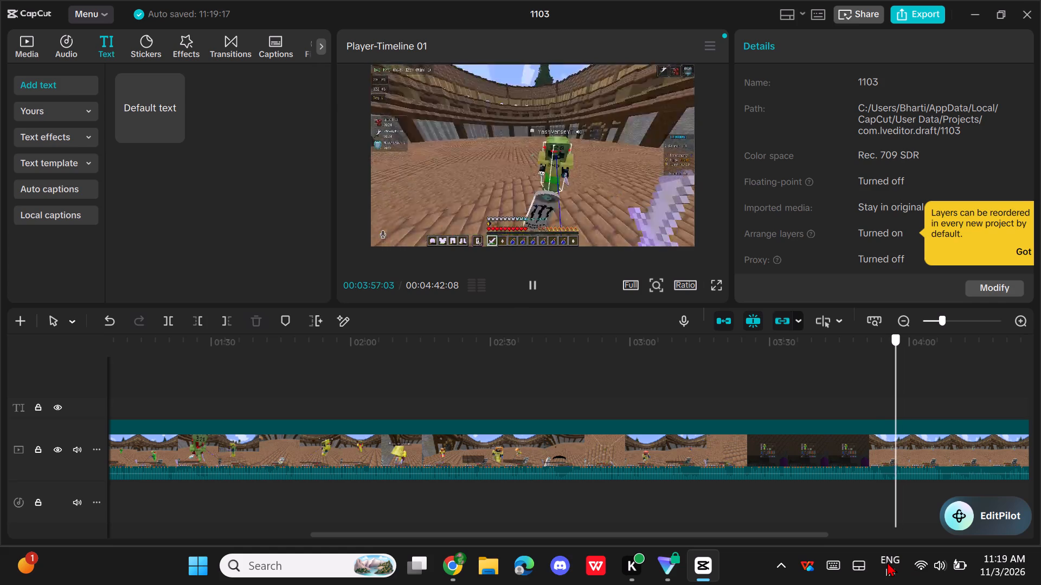
pyautogui.moveTo(887, 562); pyautogui.dragTo(884, 562)
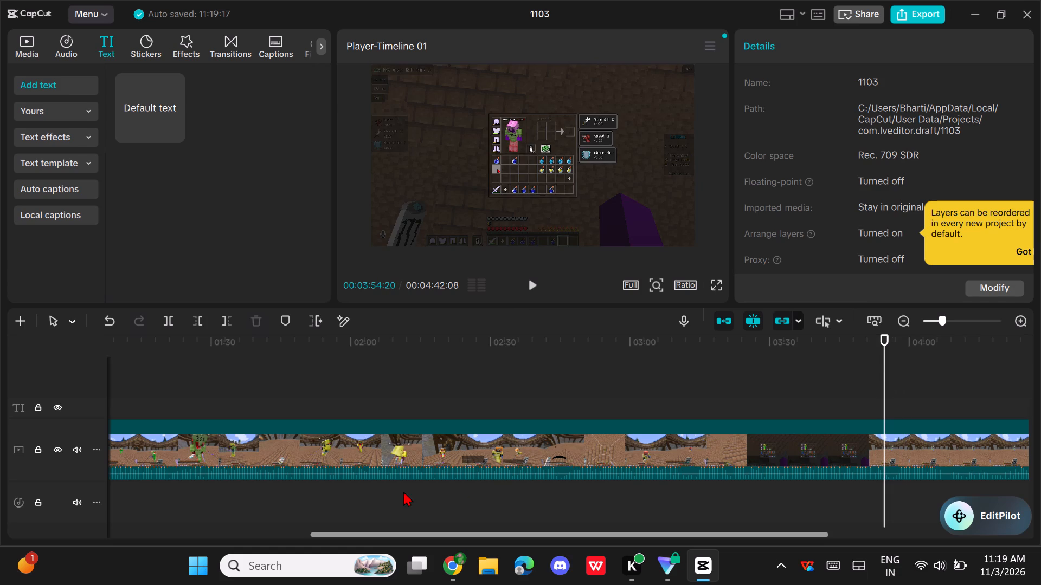
pyautogui.click(172, 321)
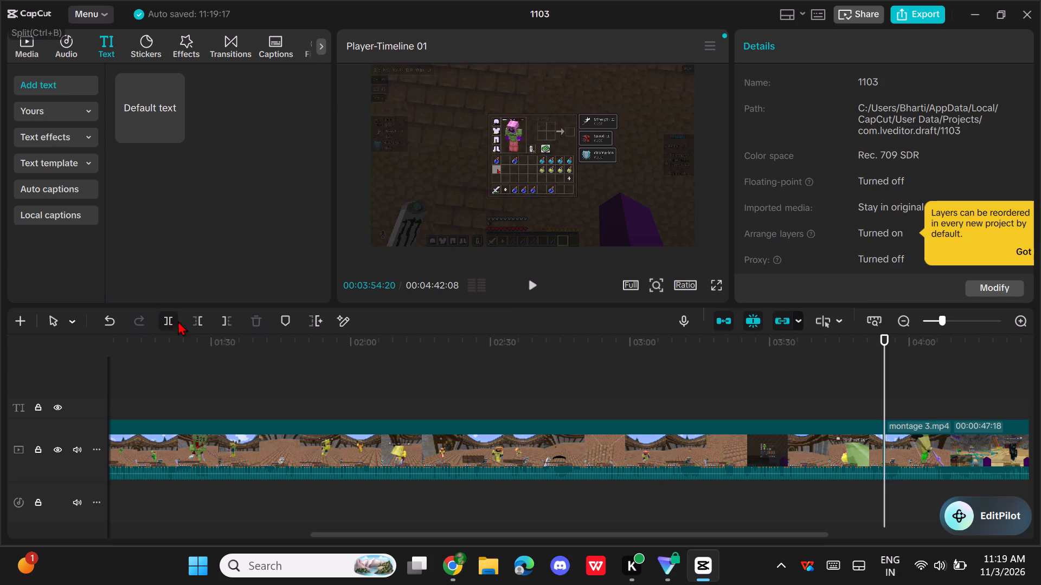
pyautogui.click(340, 434)
pyautogui.click(261, 323)
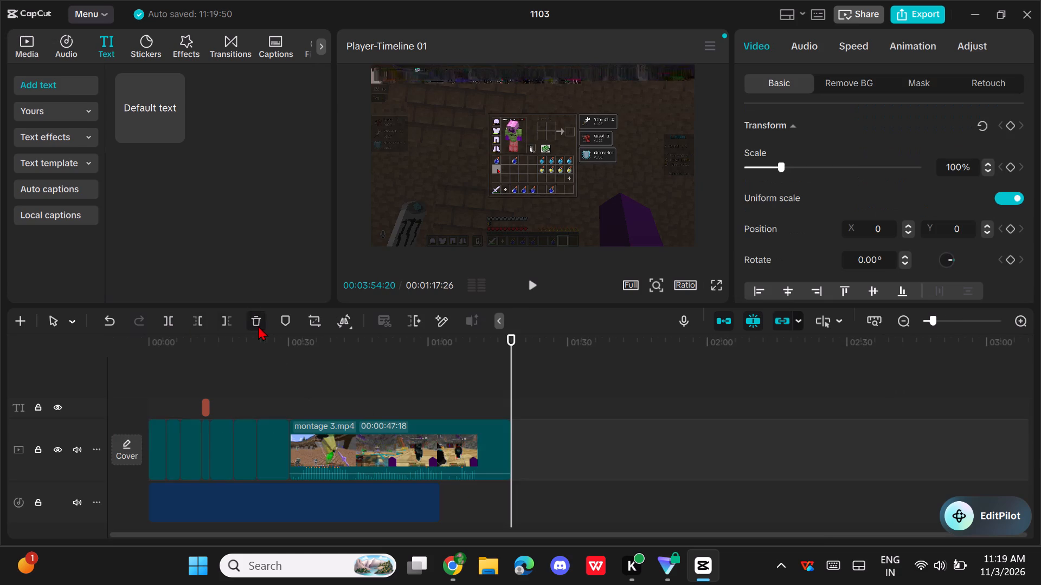
pyautogui.click(505, 374)
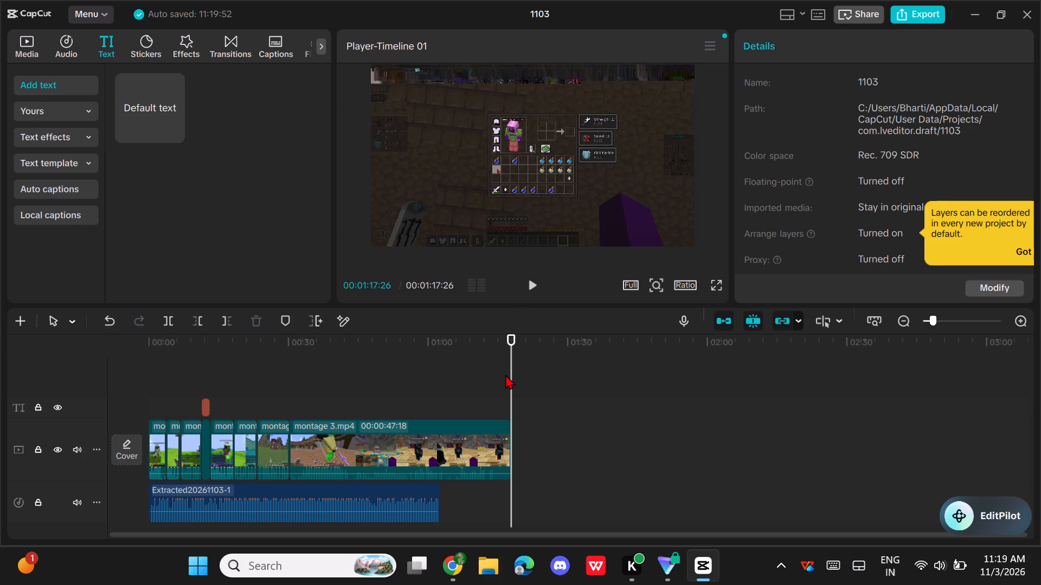
# Play the montage 3.mp4 highlight, split it at 00:00:42:06 on the terrain loading screen, and delete the remaining footage.
pyautogui.moveTo(503, 363); pyautogui.dragTo(289, 357)
pyautogui.press('space')
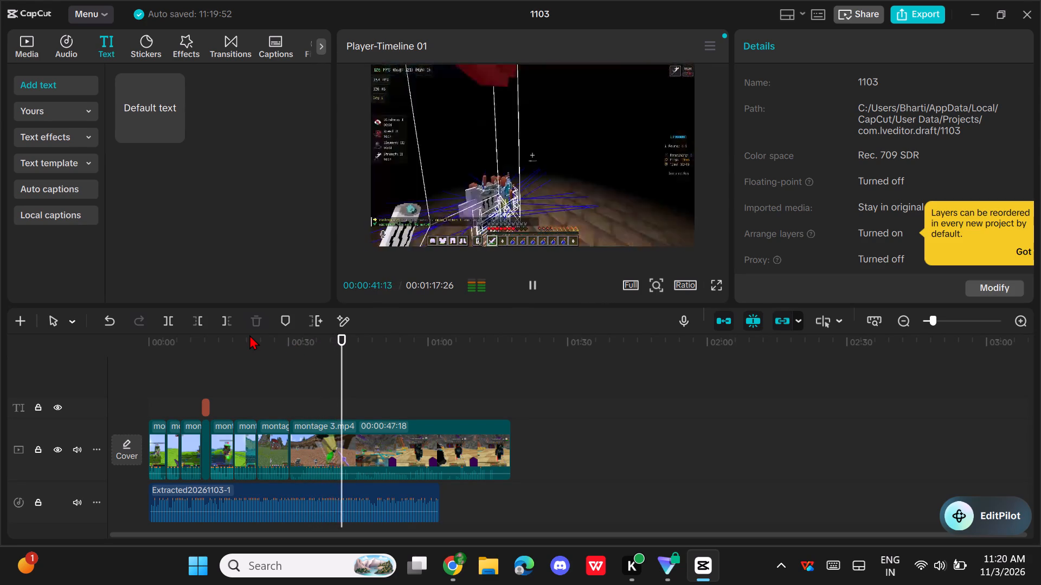
pyautogui.press('space')
pyautogui.press('space')
pyautogui.press('space')
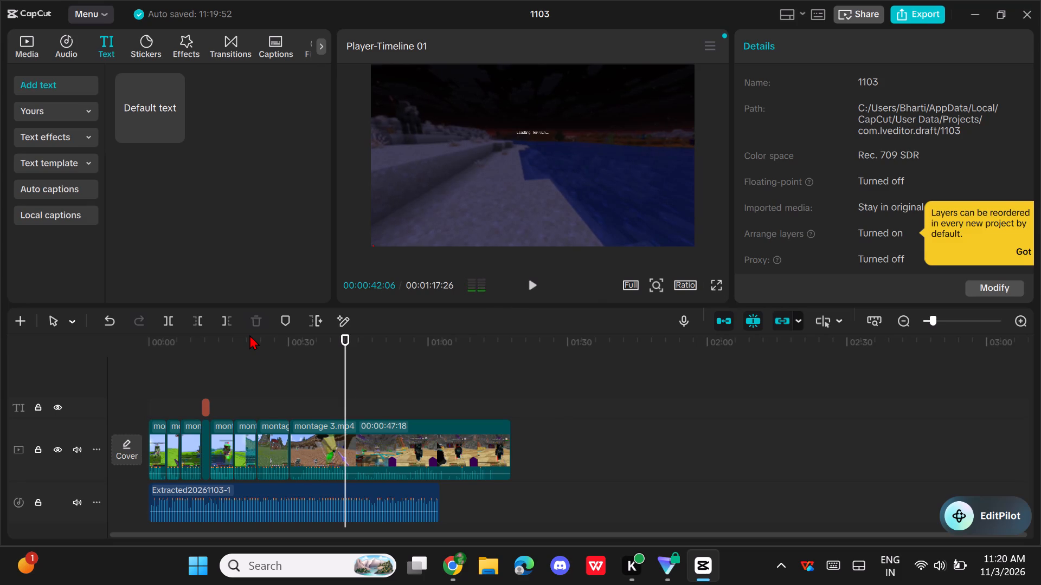
pyautogui.click(169, 323)
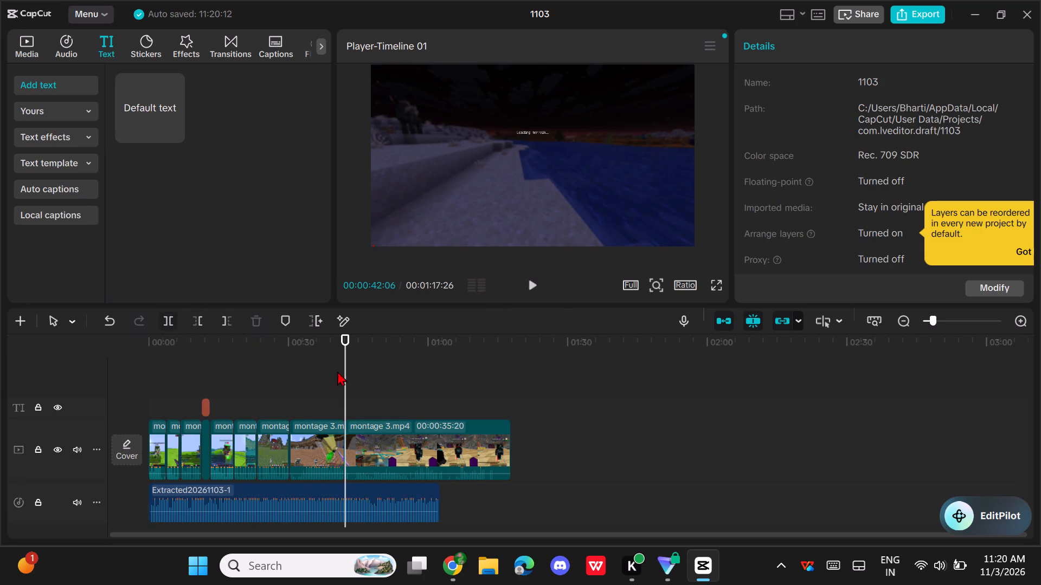
pyautogui.click(377, 434)
pyautogui.moveTo(349, 383); pyautogui.dragTo(494, 411)
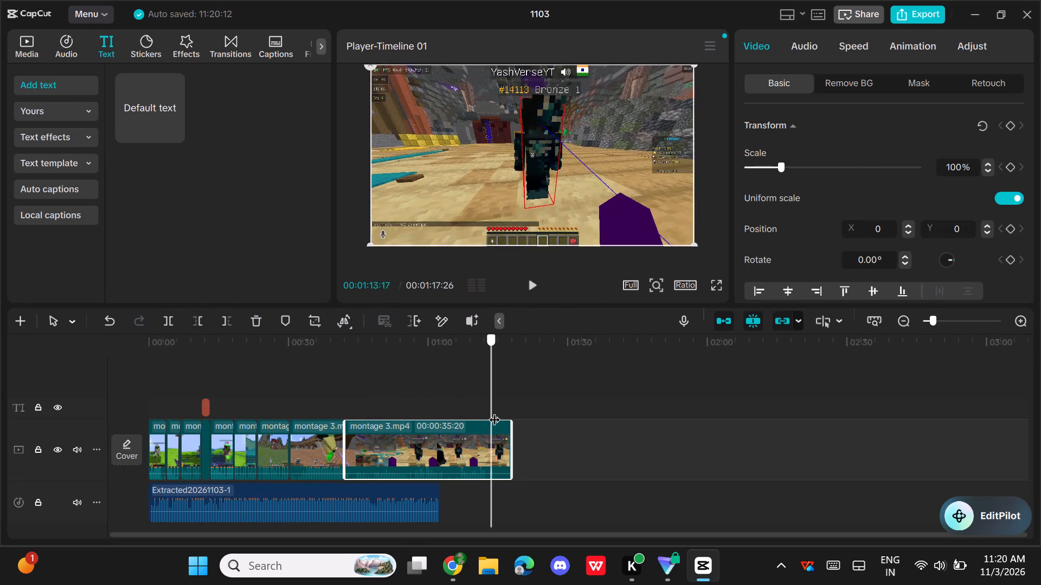
pyautogui.moveTo(494, 411); pyautogui.dragTo(522, 414)
pyautogui.click(258, 326)
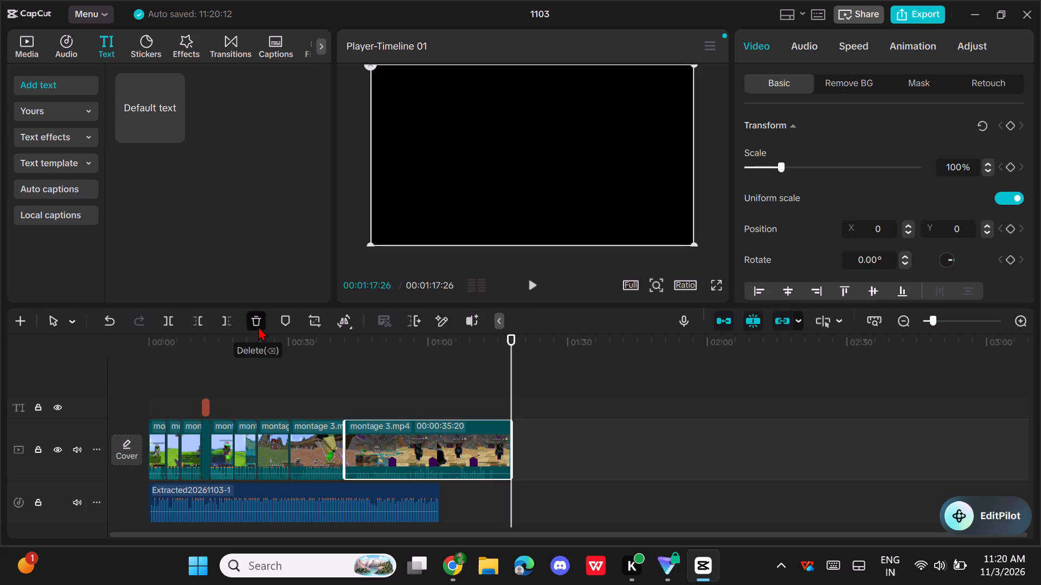
# Play the trimmed montage from the beginning of the timeline to review the edit.
pyautogui.moveTo(446, 391); pyautogui.dragTo(386, 391)
pyautogui.press('space')
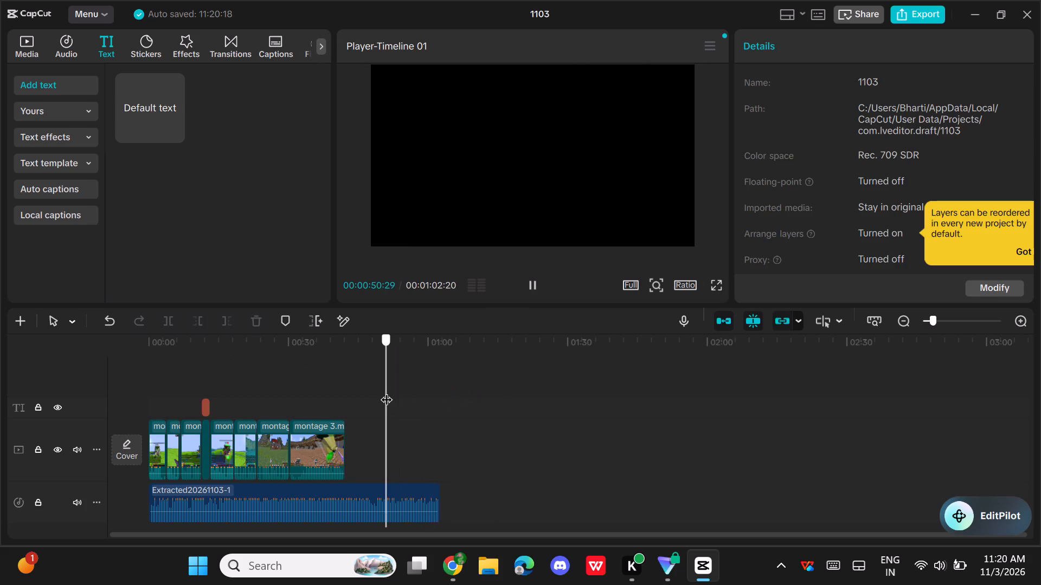
pyautogui.moveTo(386, 391); pyautogui.dragTo(0, 397)
pyautogui.press('space')
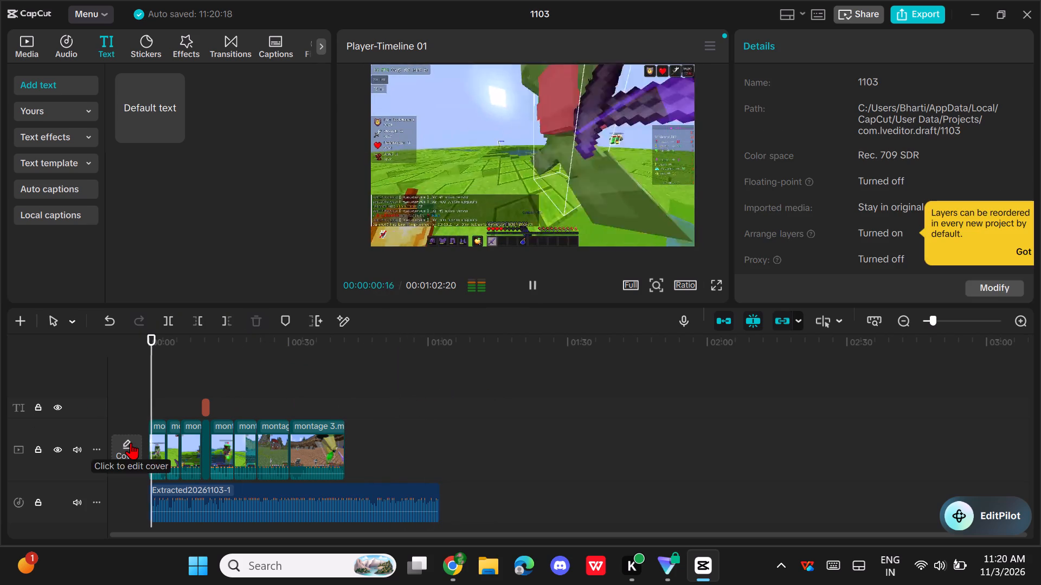
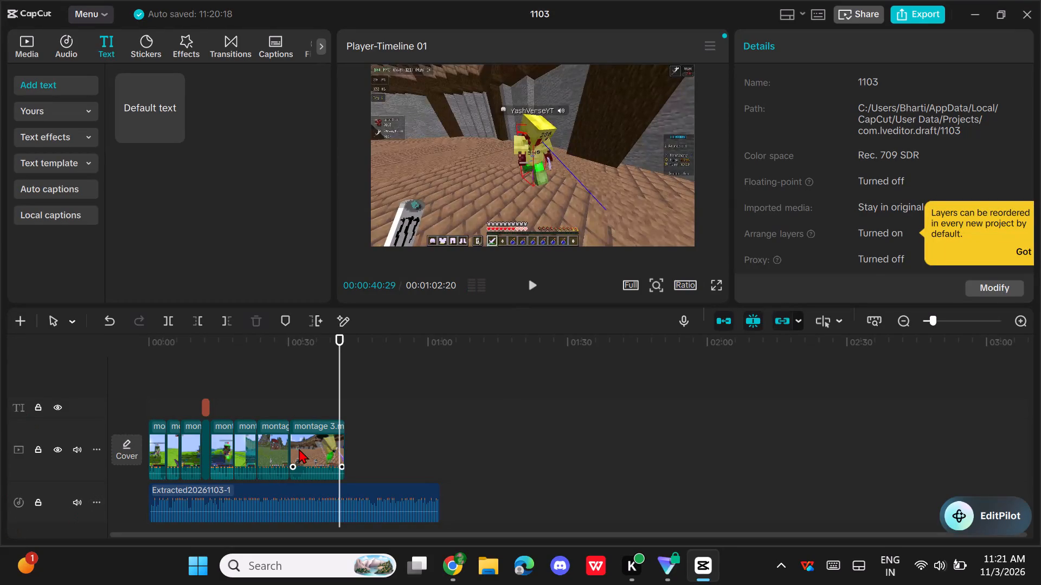
# Add another copy of montage 3.mp4 from the imported media to the end of the video track.
pyautogui.moveTo(299, 448); pyautogui.dragTo(546, 448)
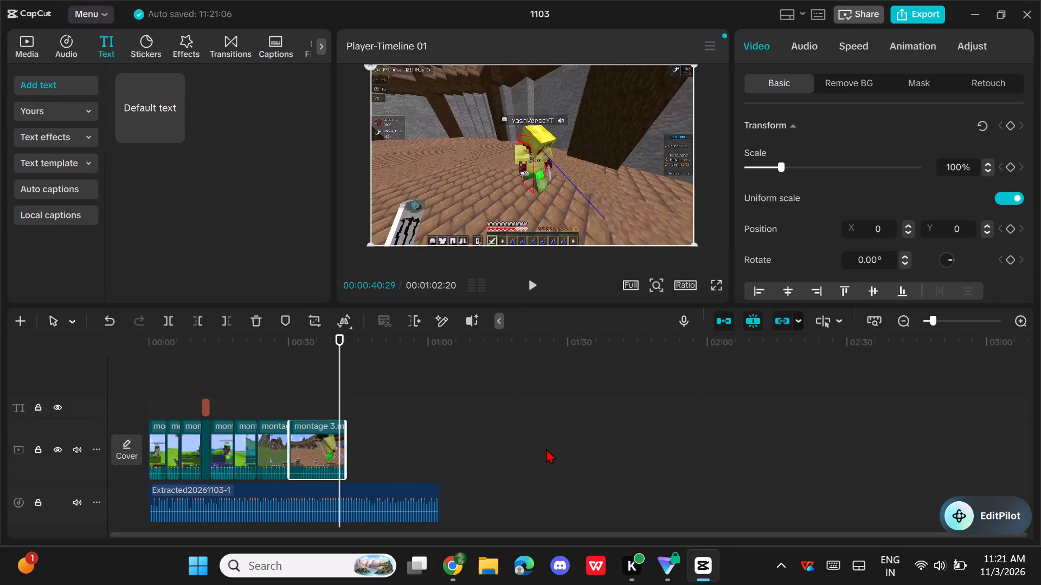
pyautogui.click(330, 434)
pyautogui.click(28, 50)
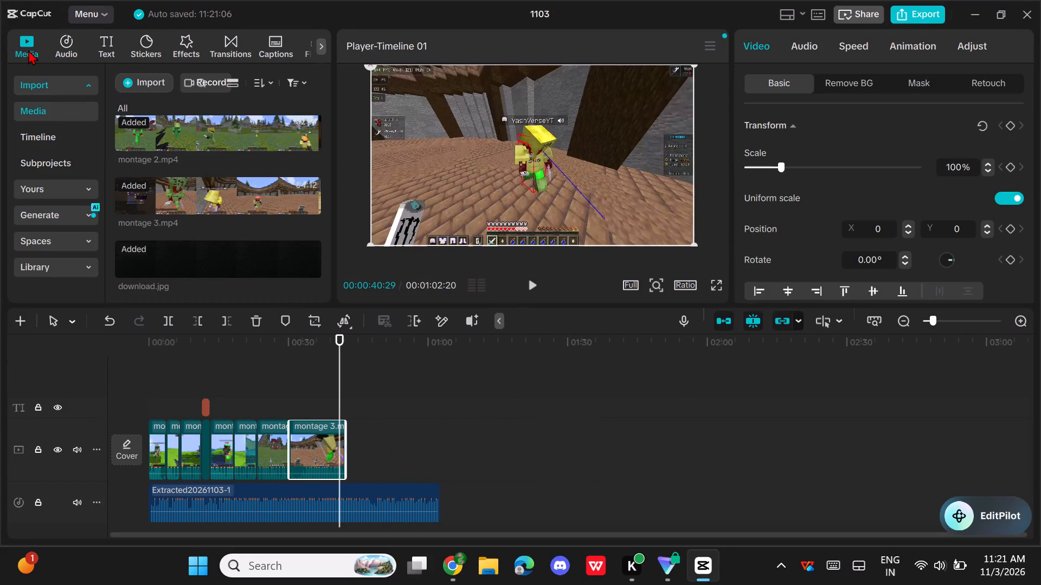
pyautogui.moveTo(185, 198); pyautogui.dragTo(307, 212)
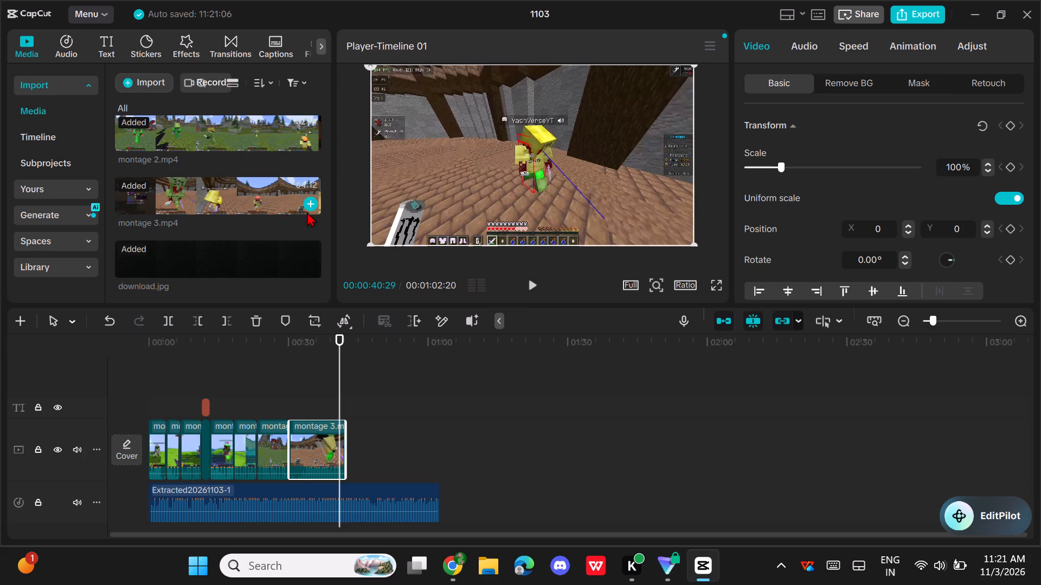
pyautogui.moveTo(307, 212); pyautogui.dragTo(344, 448)
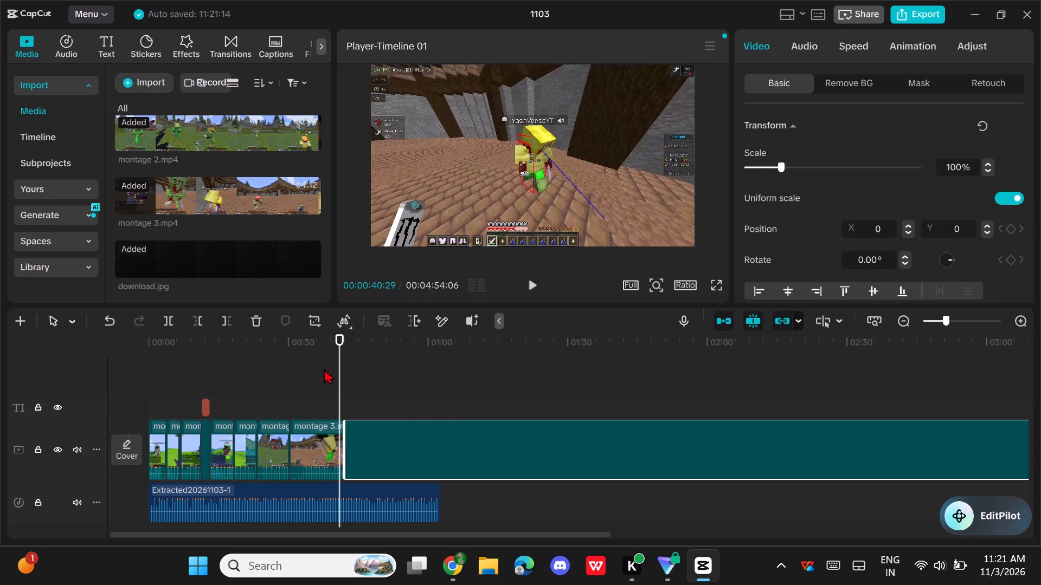
# Scrub through the added montage 3.mp4, split it at 00:01:18:18, and delete the section before the cut.
pyautogui.moveTo(344, 372); pyautogui.dragTo(566, 437)
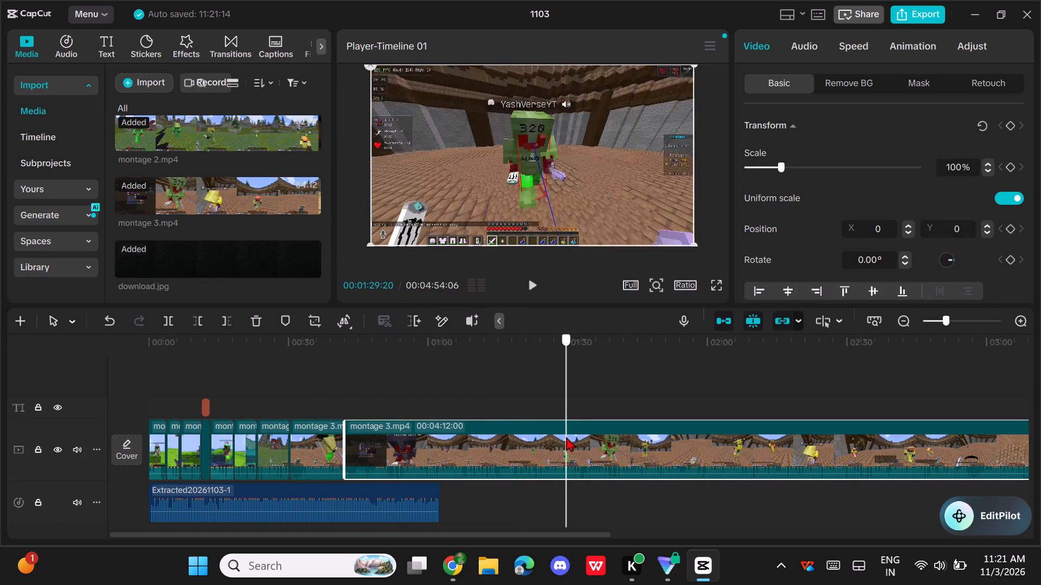
pyautogui.moveTo(566, 437); pyautogui.dragTo(609, 488)
pyautogui.press('space')
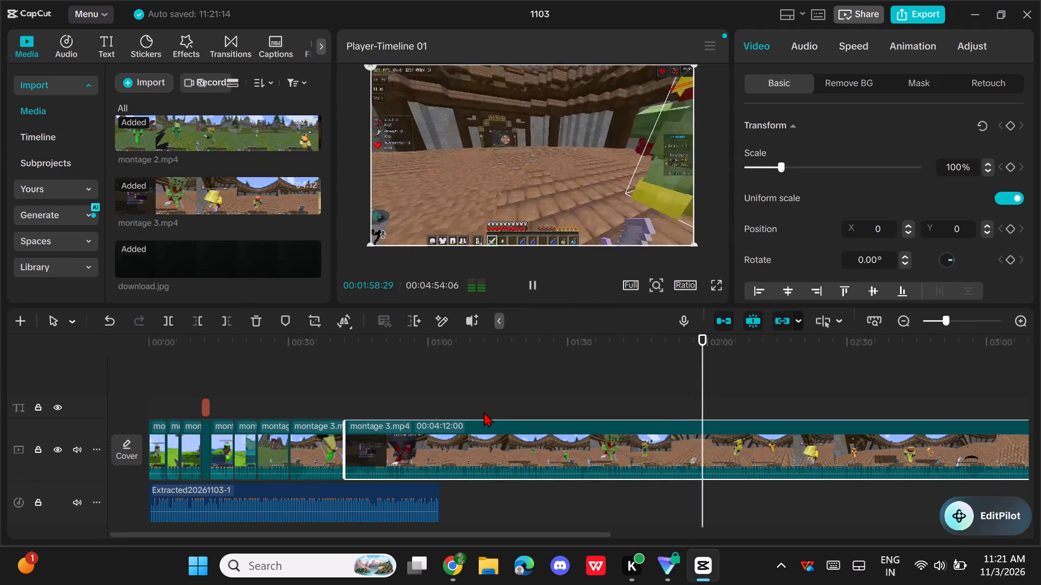
pyautogui.click(430, 366)
pyautogui.moveTo(430, 366); pyautogui.dragTo(492, 391)
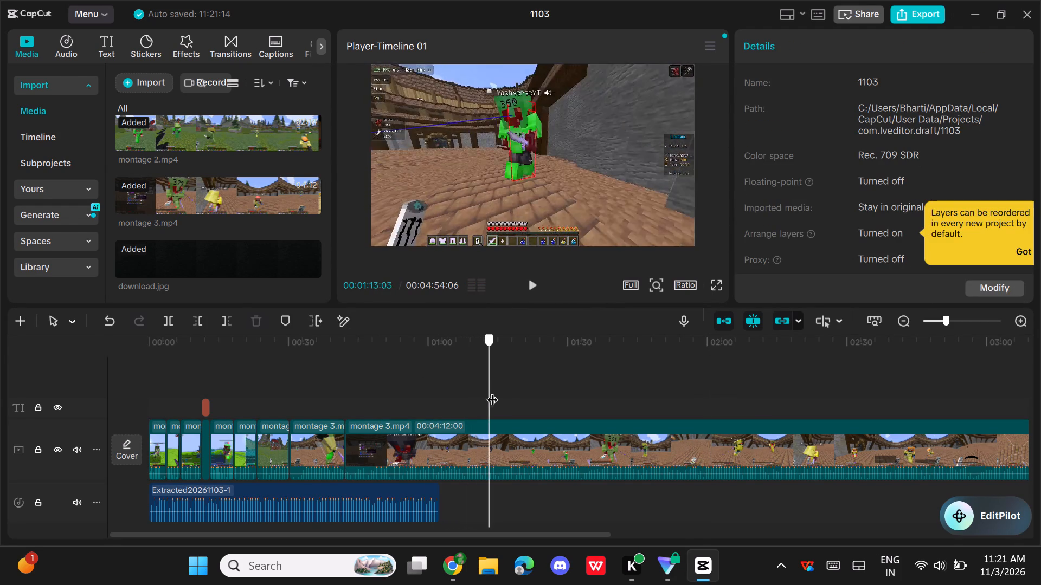
pyautogui.moveTo(492, 391); pyautogui.dragTo(506, 391)
pyautogui.press('space')
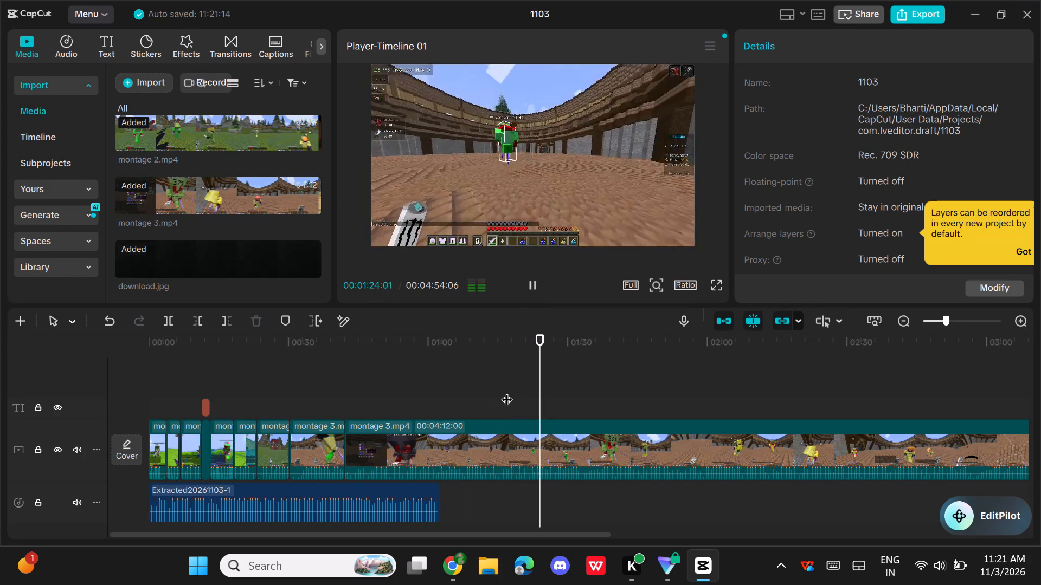
pyautogui.press('space')
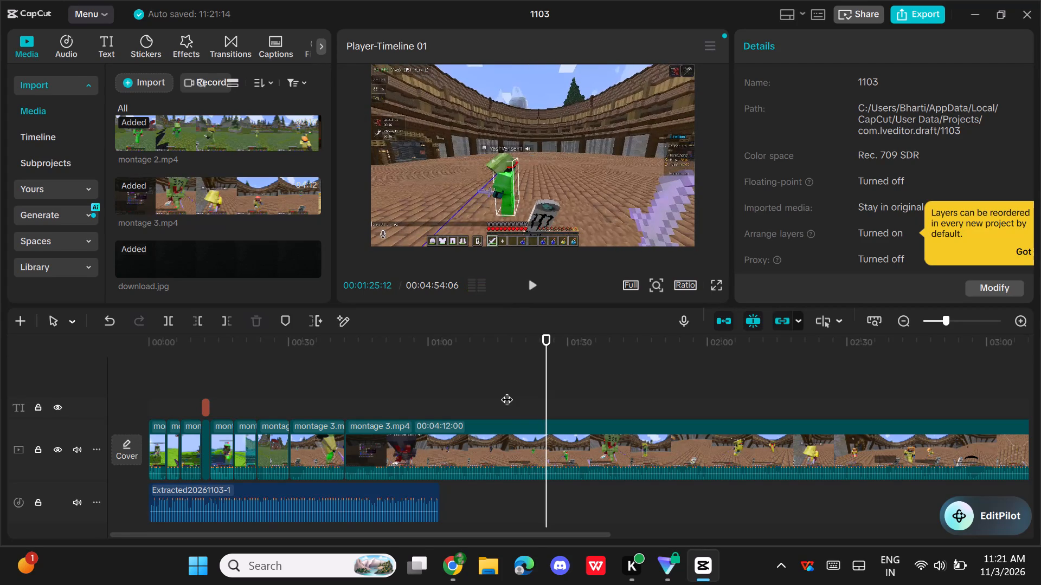
pyautogui.click(506, 391)
pyautogui.moveTo(506, 391); pyautogui.dragTo(490, 391)
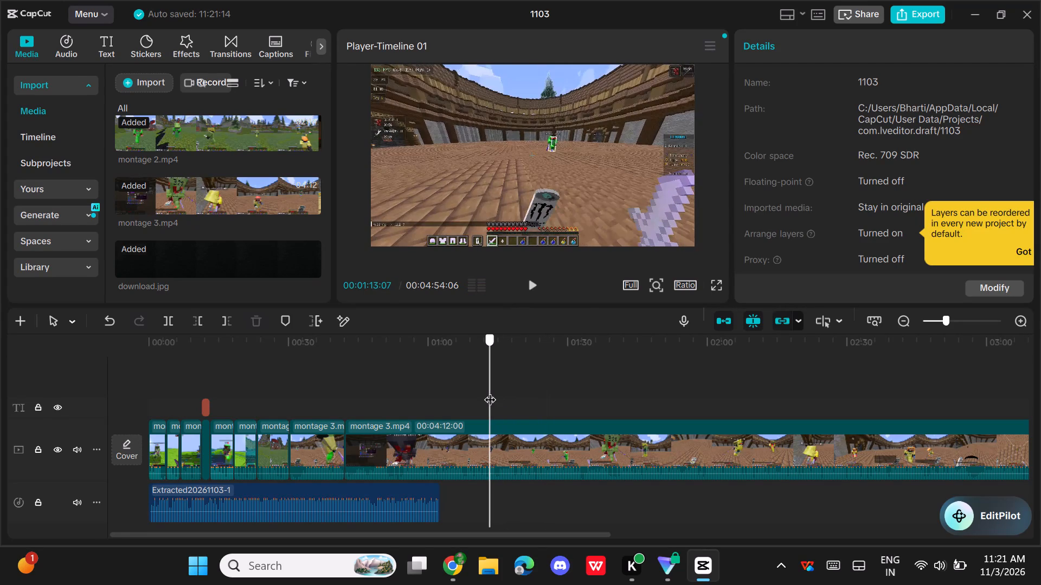
pyautogui.moveTo(490, 391); pyautogui.dragTo(515, 391)
pyautogui.click(173, 323)
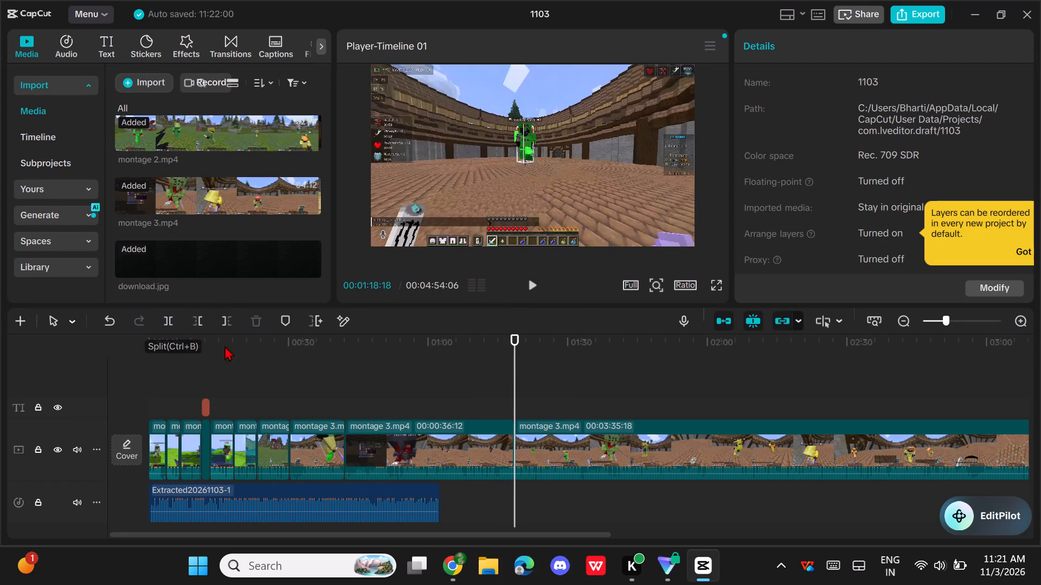
pyautogui.click(398, 439)
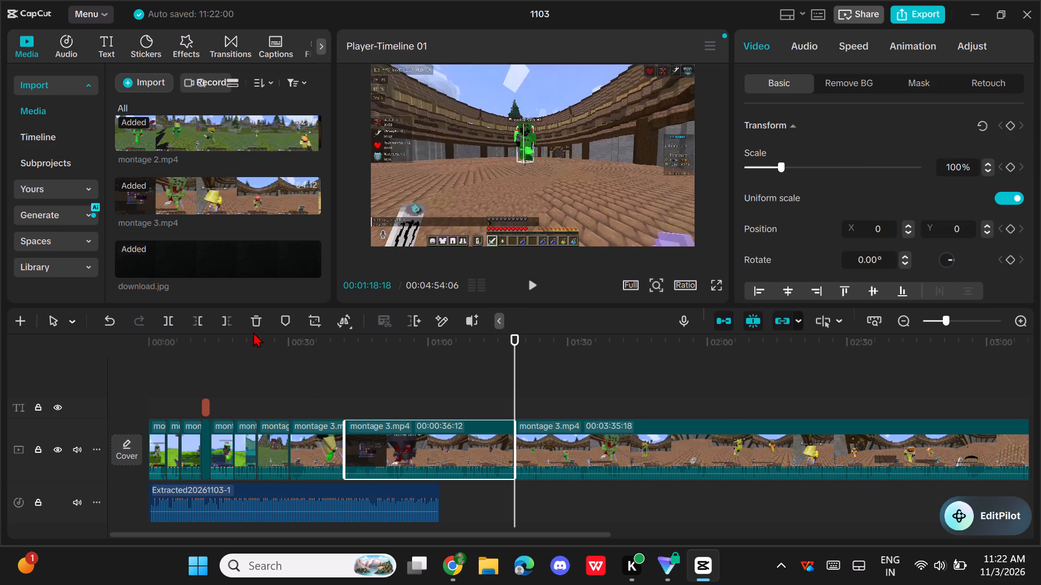
pyautogui.click(253, 312)
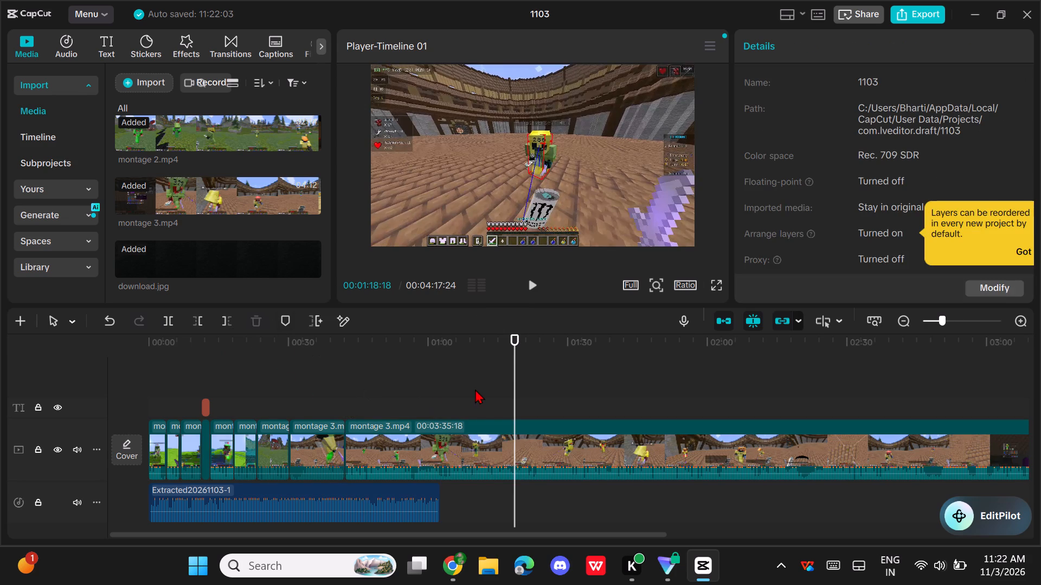
# Play the start of the new montage 3.mp4 highlight against the music, up to about 00:00:50.
pyautogui.moveTo(518, 378); pyautogui.dragTo(347, 397)
pyautogui.press('space')
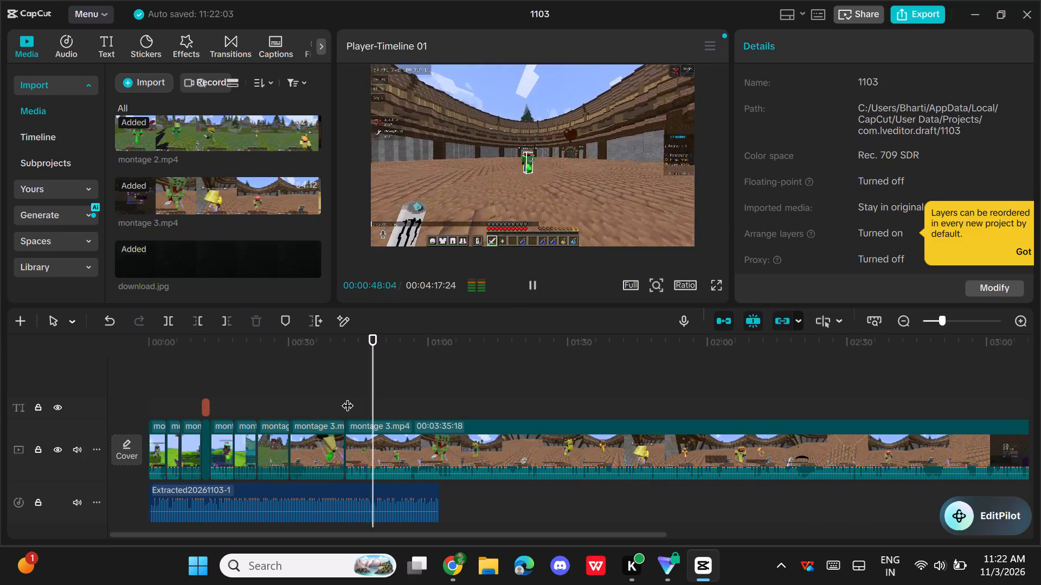
pyautogui.press('space')
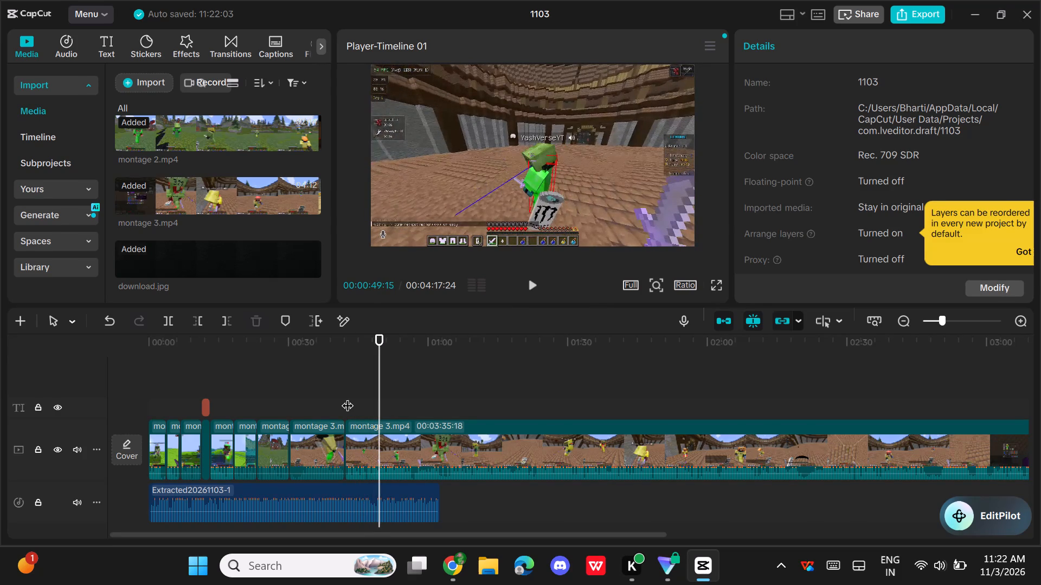
pyautogui.click(373, 437)
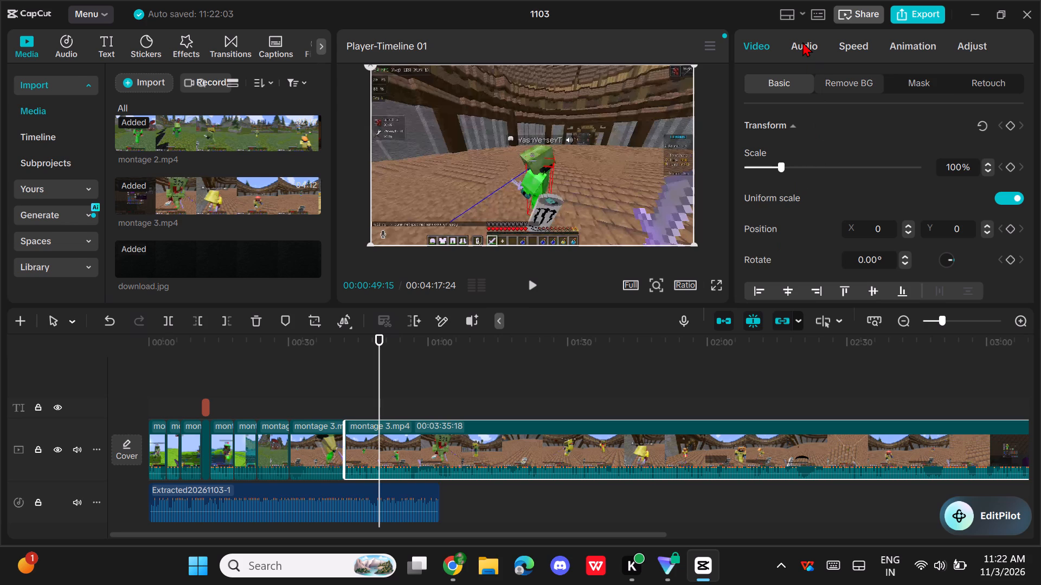
pyautogui.click(802, 42)
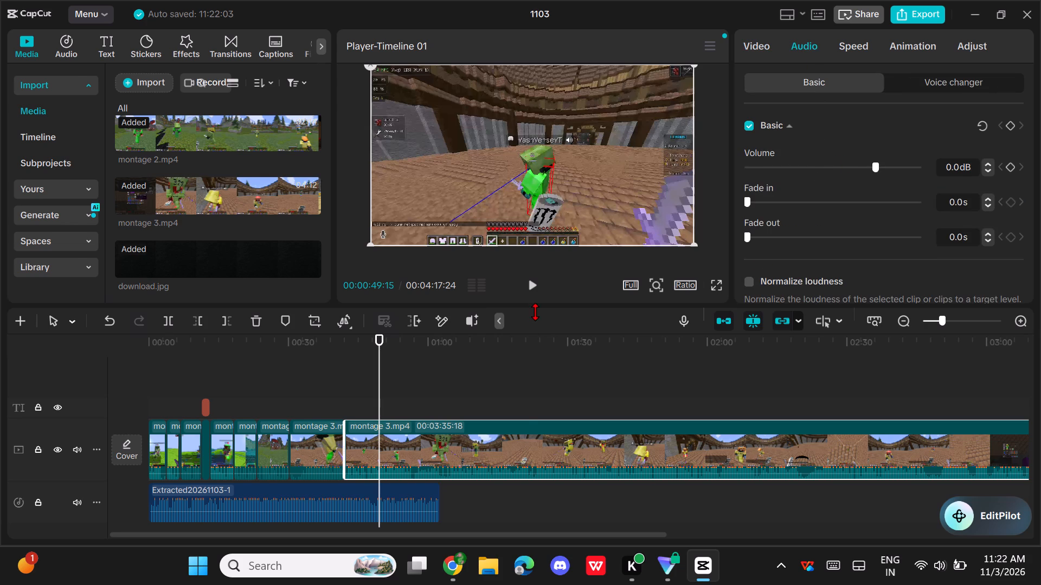
pyautogui.click(640, 391)
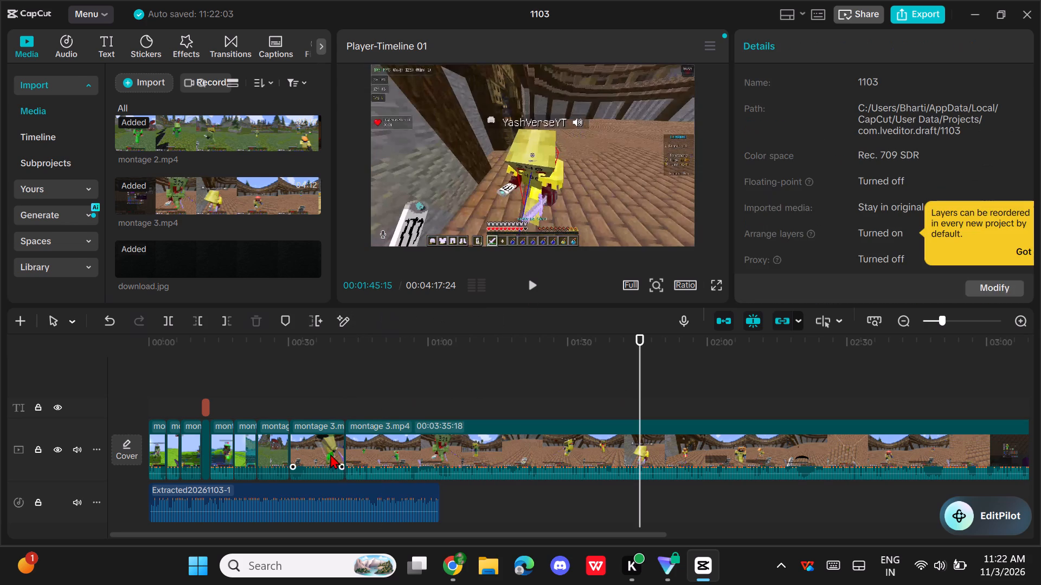
pyautogui.click(364, 394)
pyautogui.moveTo(364, 394); pyautogui.dragTo(356, 397)
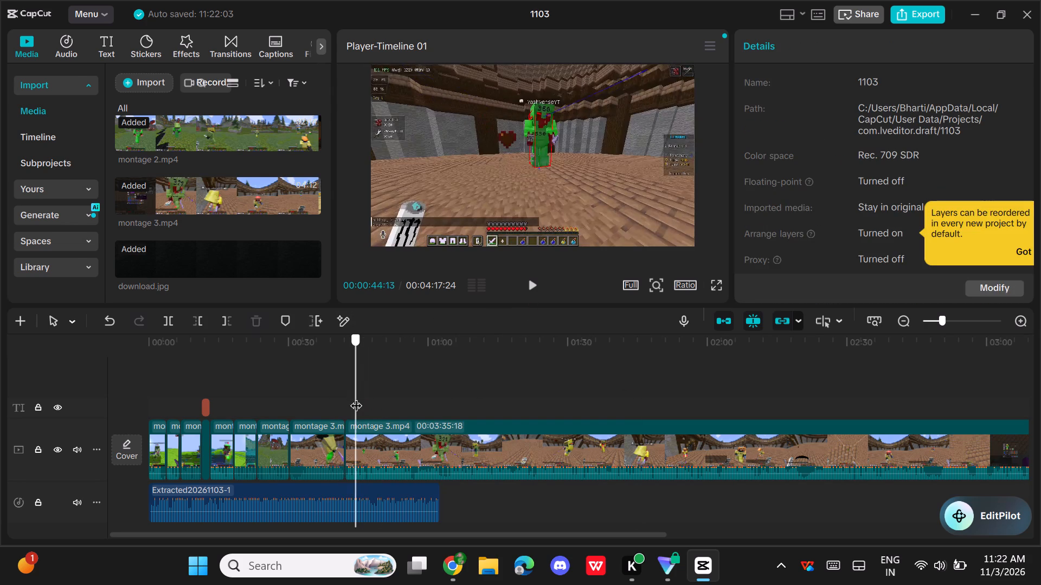
pyautogui.moveTo(356, 397); pyautogui.dragTo(353, 400)
pyautogui.press('space')
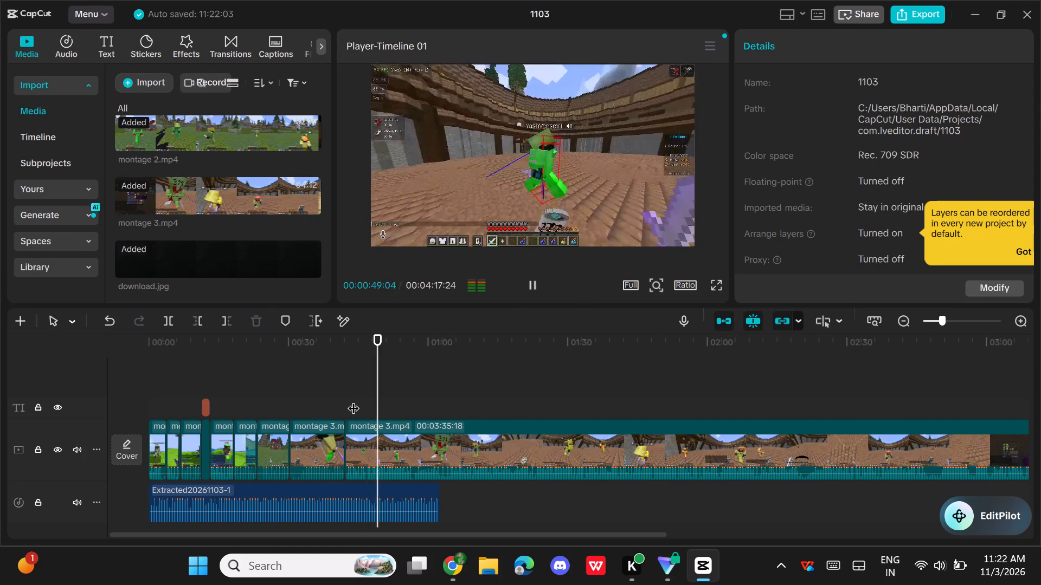
pyautogui.press('space')
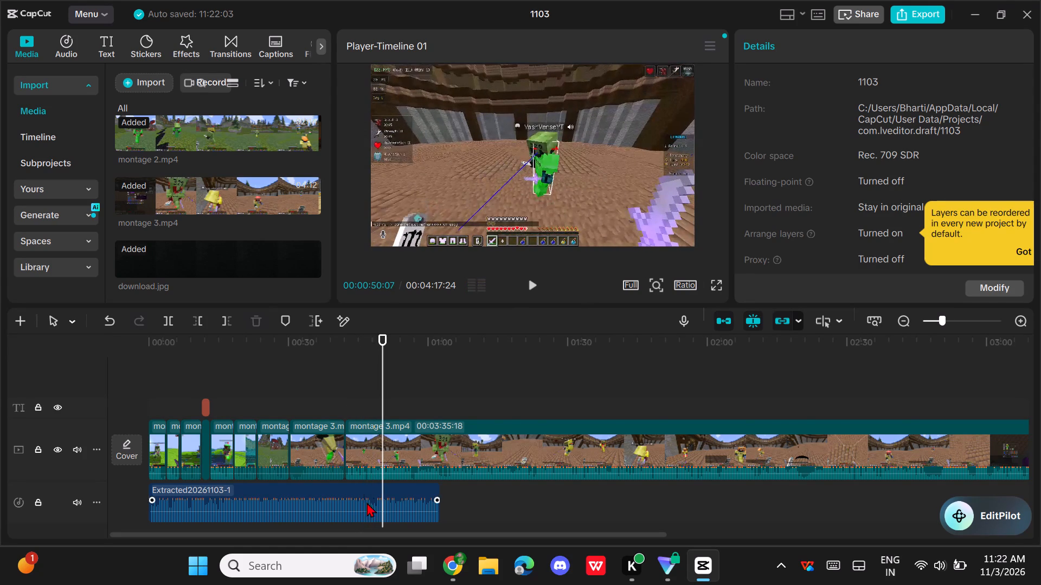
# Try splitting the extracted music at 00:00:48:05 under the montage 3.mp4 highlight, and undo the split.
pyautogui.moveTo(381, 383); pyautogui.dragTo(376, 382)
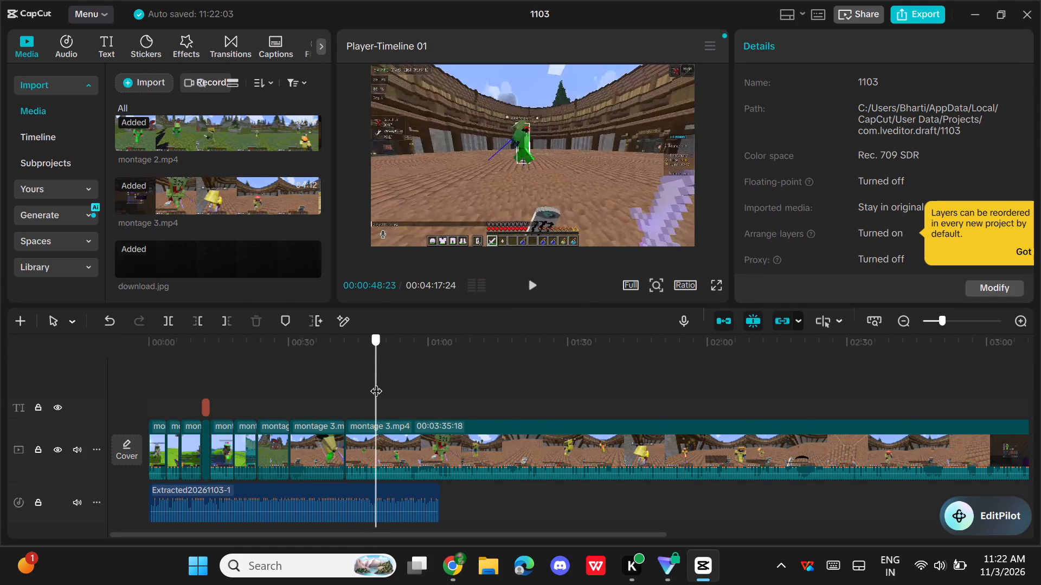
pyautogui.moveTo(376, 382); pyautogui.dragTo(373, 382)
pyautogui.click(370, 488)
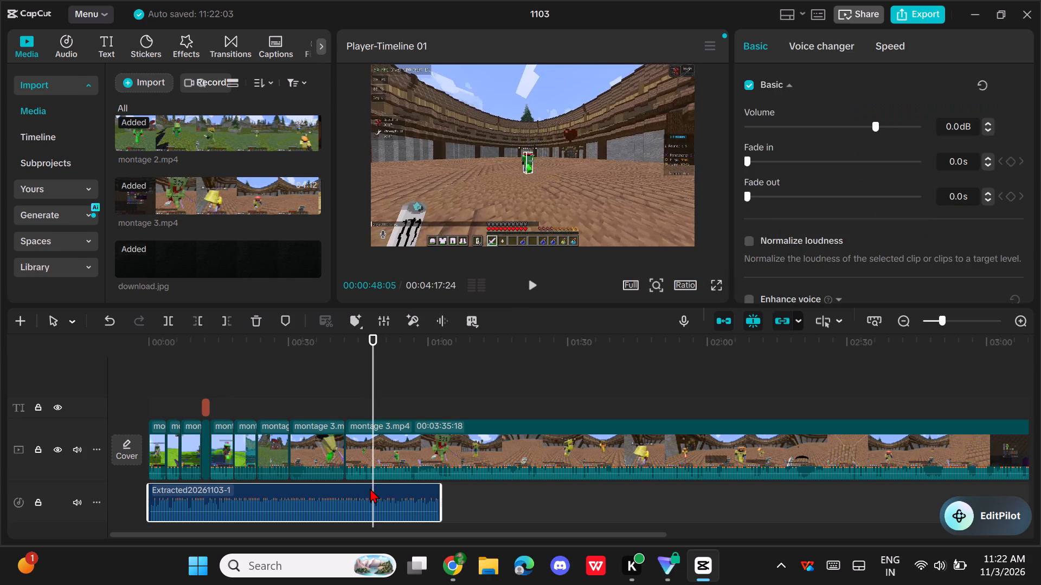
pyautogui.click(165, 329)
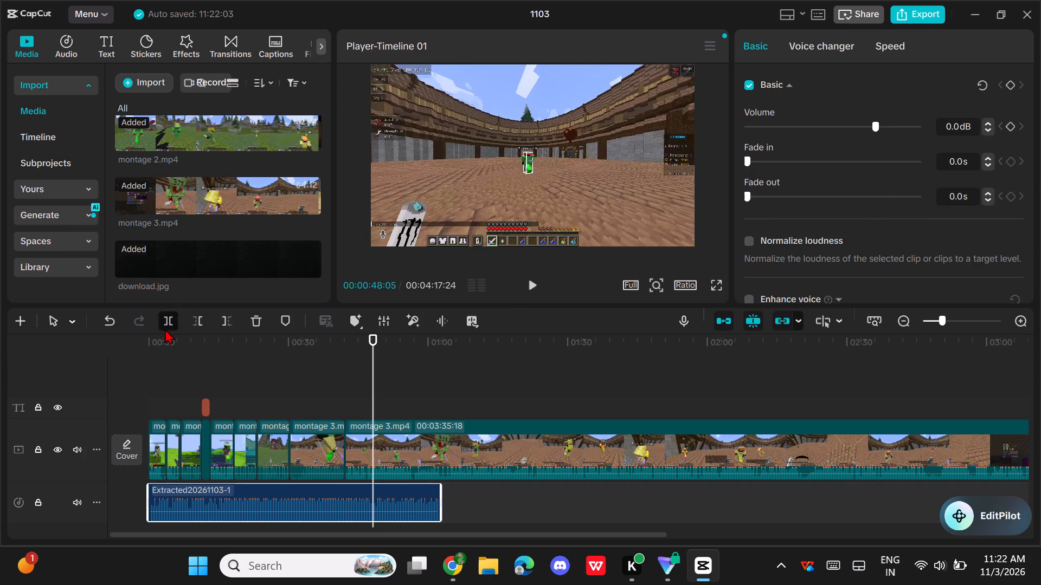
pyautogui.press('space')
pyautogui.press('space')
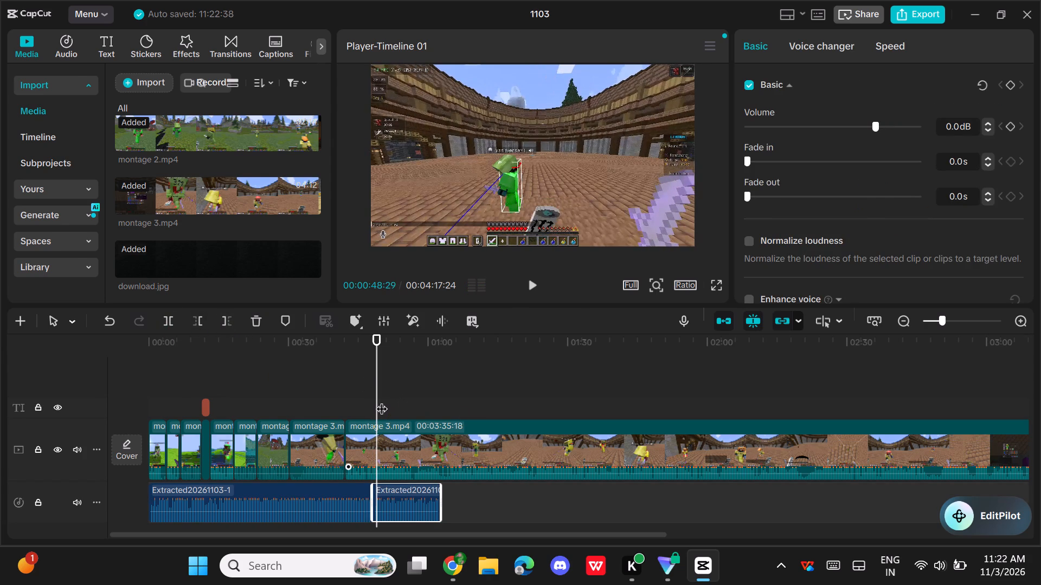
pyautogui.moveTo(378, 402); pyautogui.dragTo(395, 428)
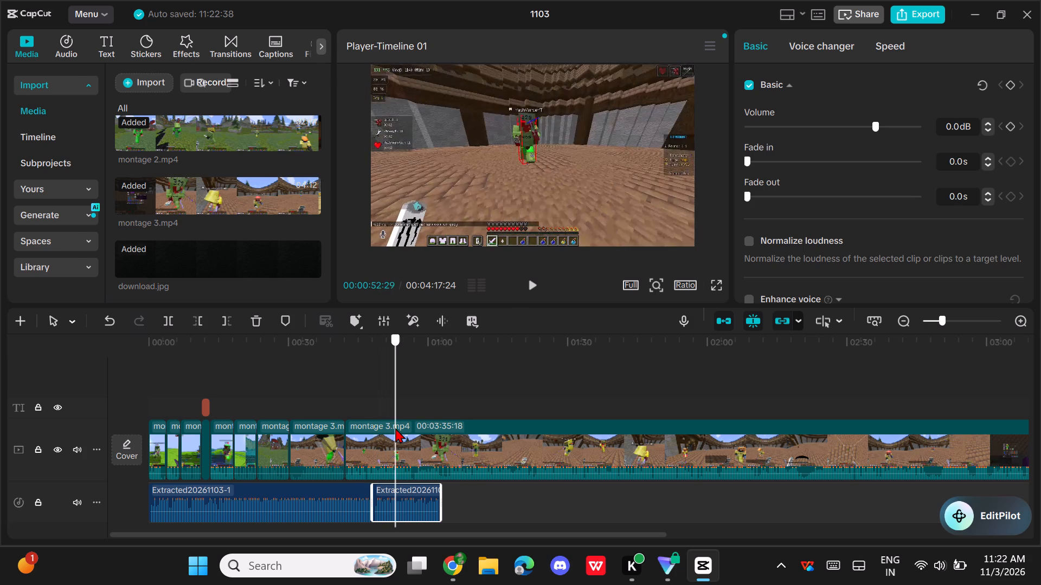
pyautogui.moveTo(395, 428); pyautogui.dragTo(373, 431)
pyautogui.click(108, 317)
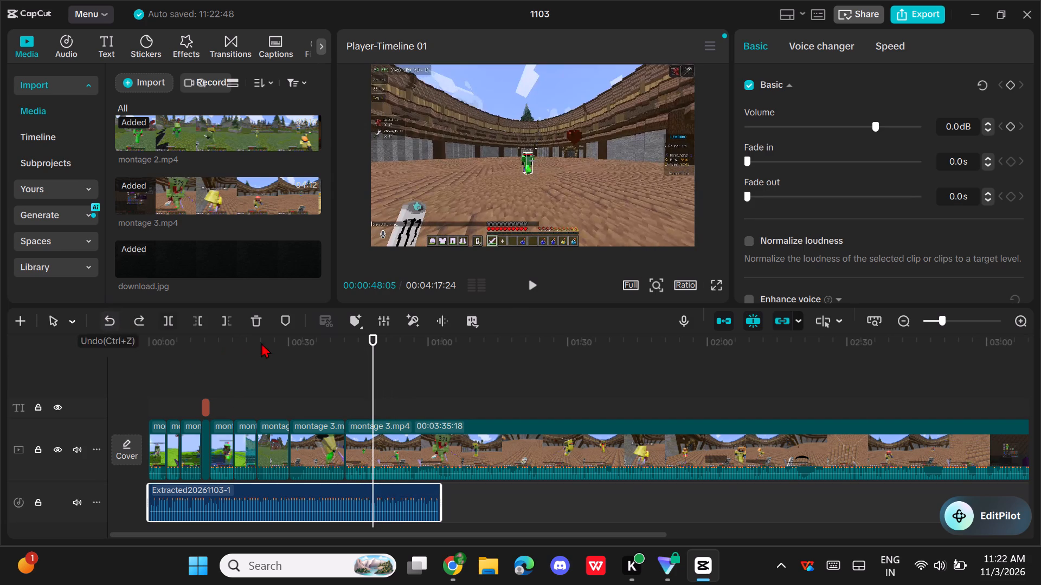
# Split the extracted music at 00:00:47:06 and 00:00:51:03 to isolate a short section under the montage 3.mp4 highlight.
pyautogui.click(372, 386)
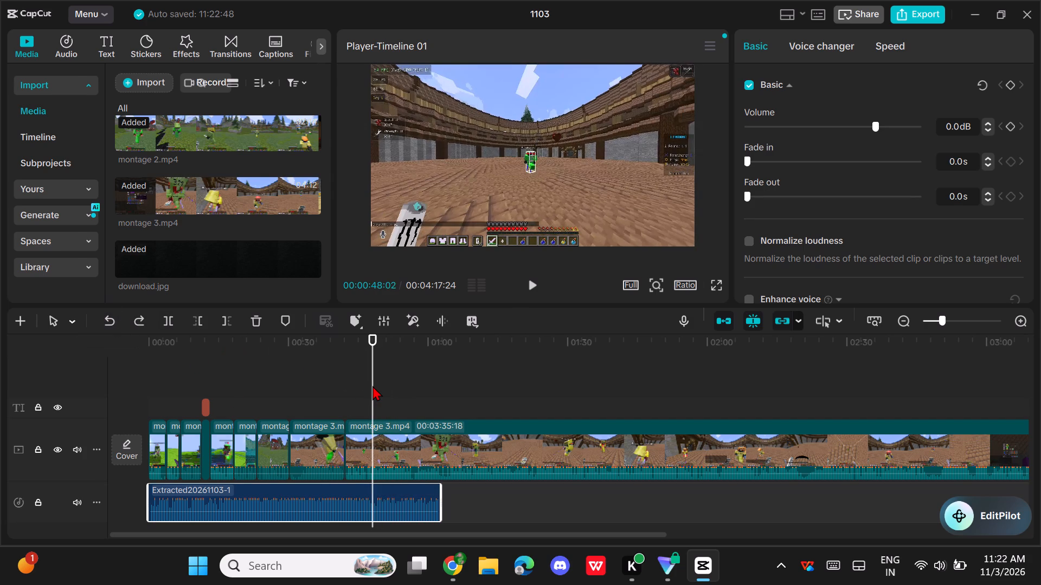
pyautogui.moveTo(370, 388); pyautogui.dragTo(378, 405)
pyautogui.moveTo(378, 405); pyautogui.dragTo(356, 405)
pyautogui.press('space')
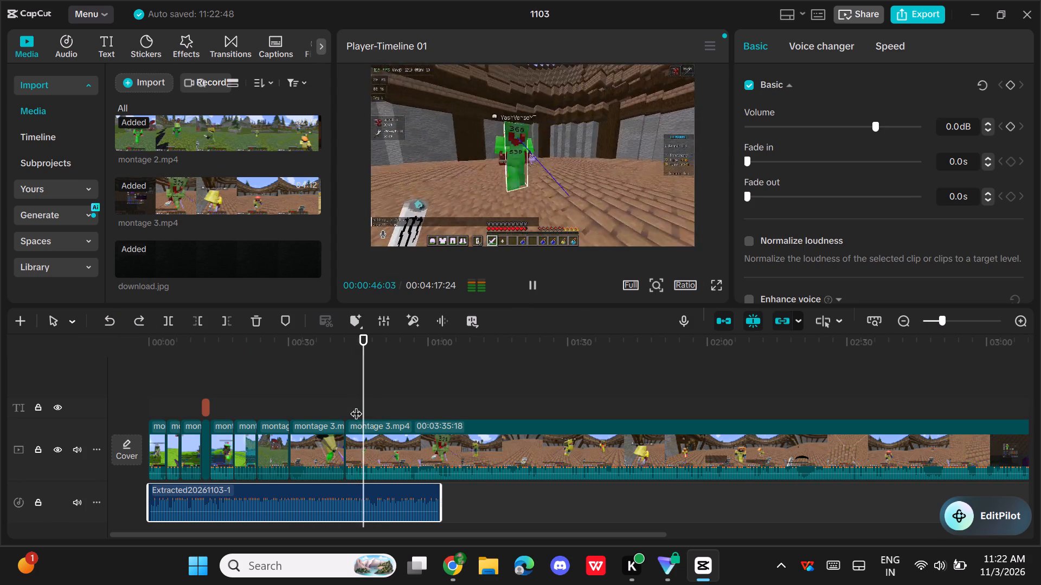
pyautogui.press('space')
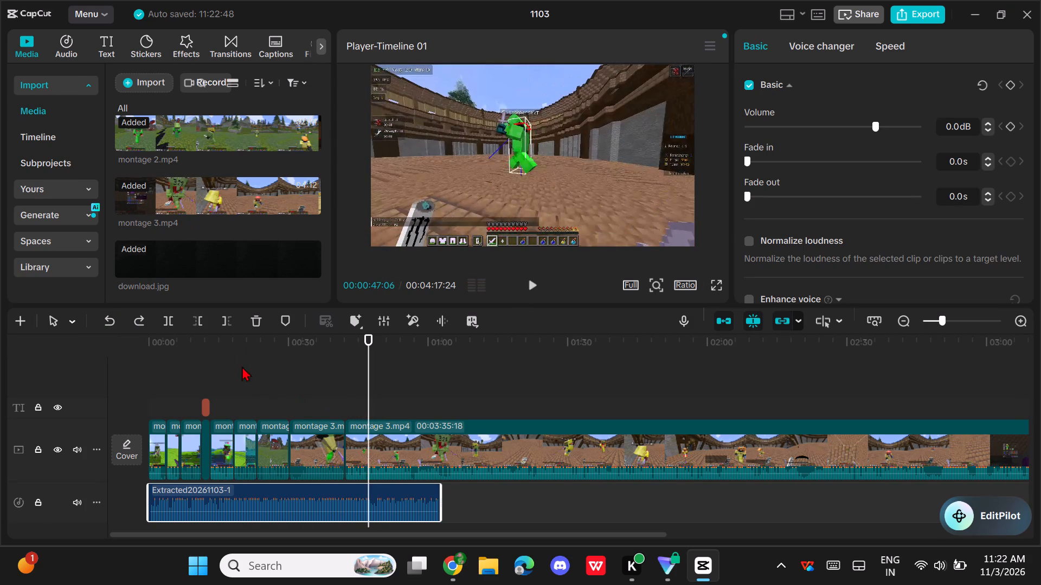
pyautogui.click(168, 323)
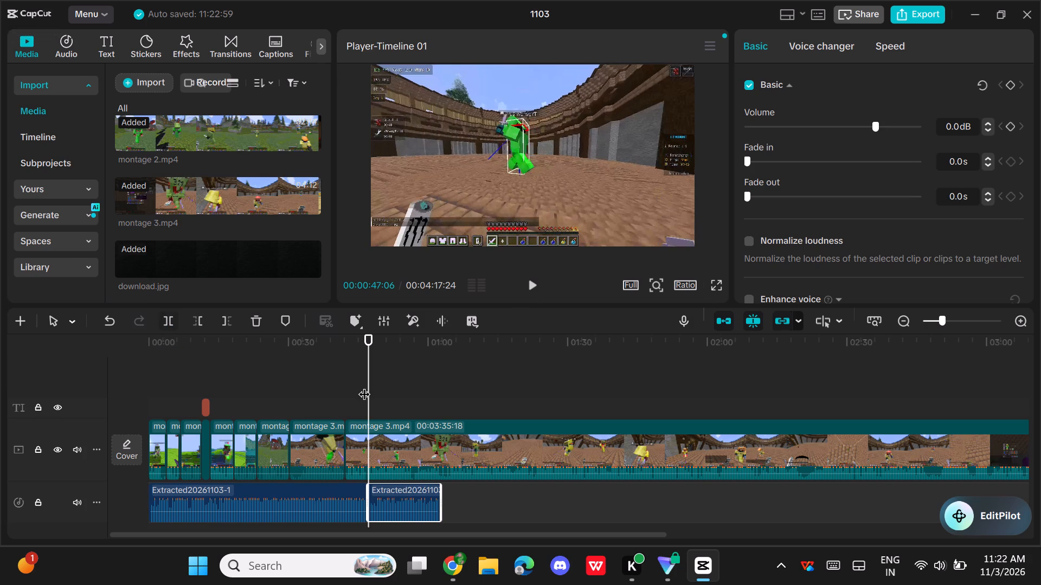
pyautogui.moveTo(370, 383); pyautogui.dragTo(387, 400)
pyautogui.click(387, 400)
pyautogui.click(168, 321)
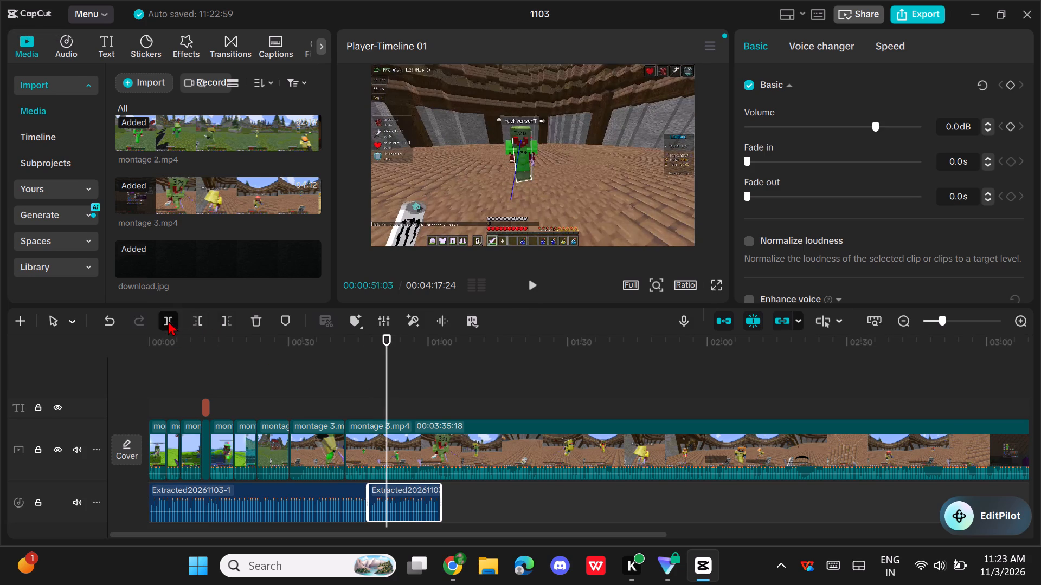
# Lower the volume of the short music section between 00:00:47:06 and 00:00:51:03.
pyautogui.click(372, 494)
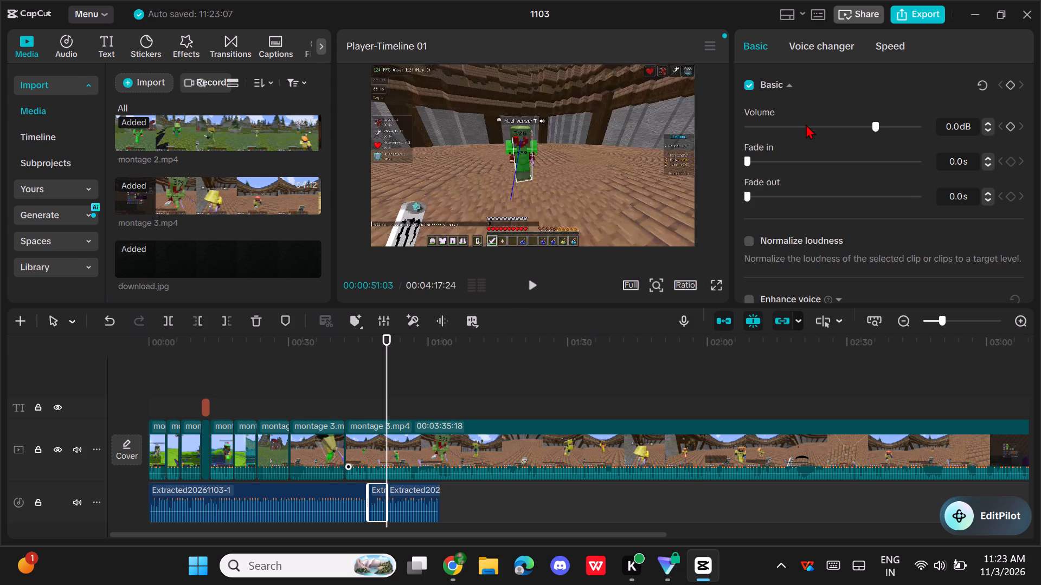
pyautogui.click(802, 124)
pyautogui.moveTo(800, 121); pyautogui.dragTo(831, 141)
pyautogui.click(378, 380)
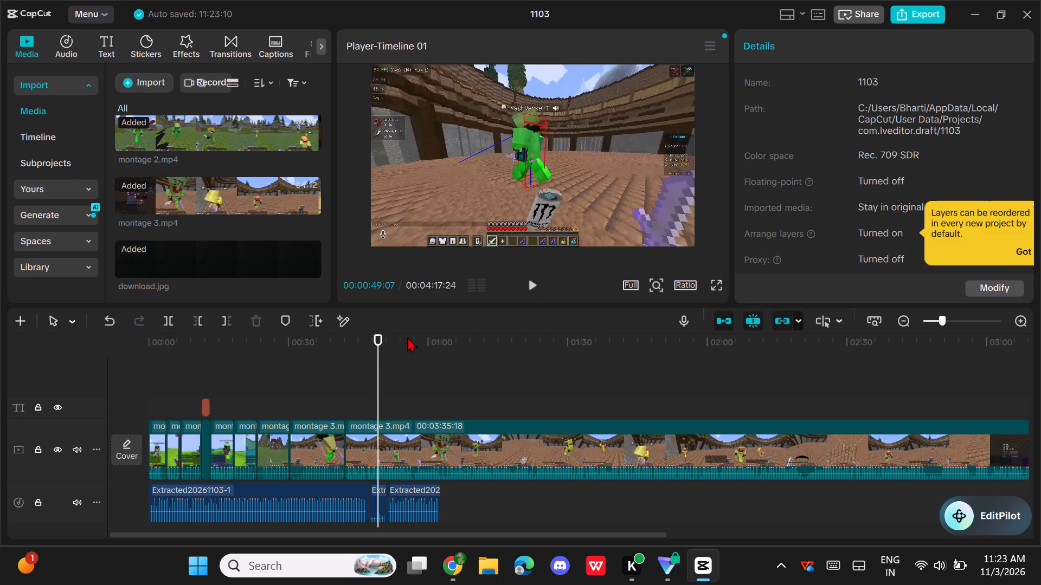
# Split the last montage 3.mp4 clip at 00:00:57:10 and delete the footage after the split.
pyautogui.click(367, 403)
pyautogui.moveTo(367, 403); pyautogui.dragTo(356, 403)
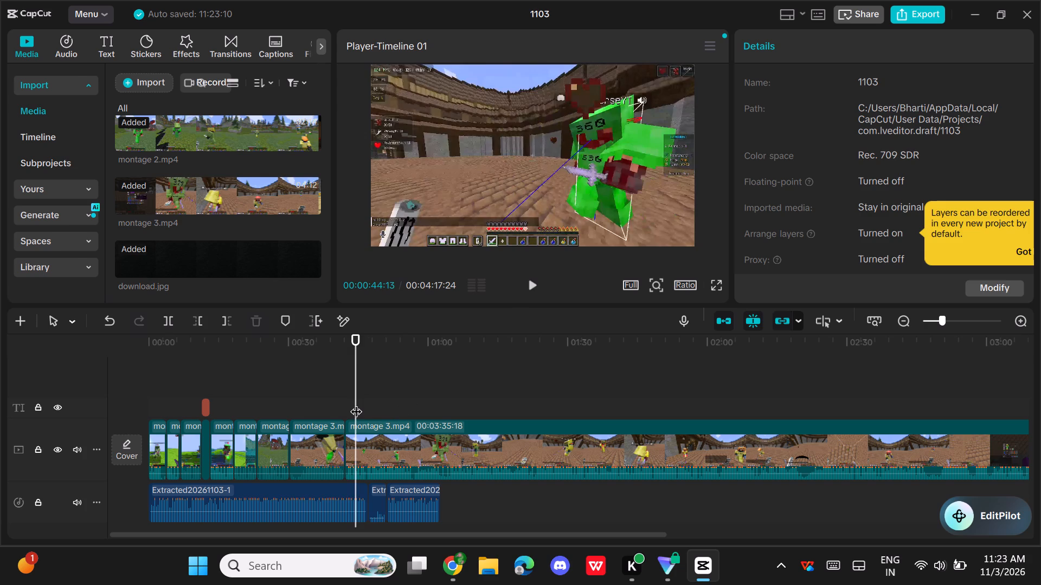
pyautogui.press('space')
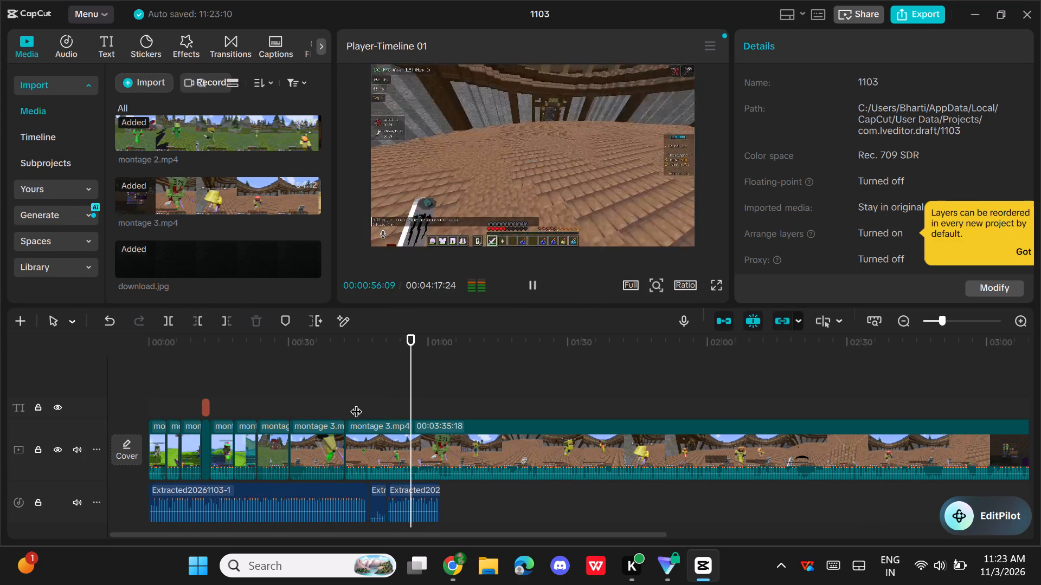
pyautogui.press('space')
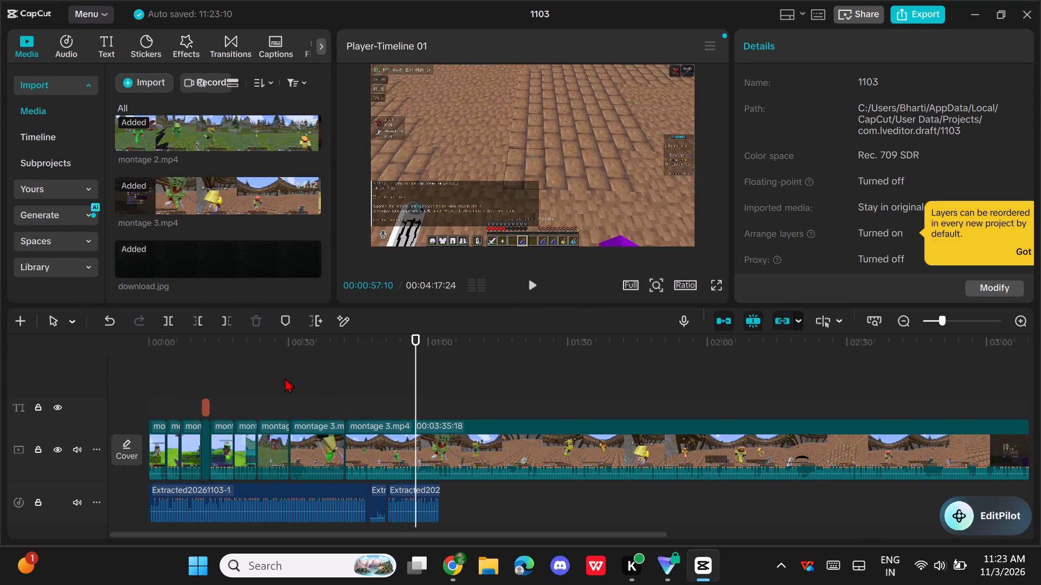
pyautogui.click(173, 320)
pyautogui.click(452, 422)
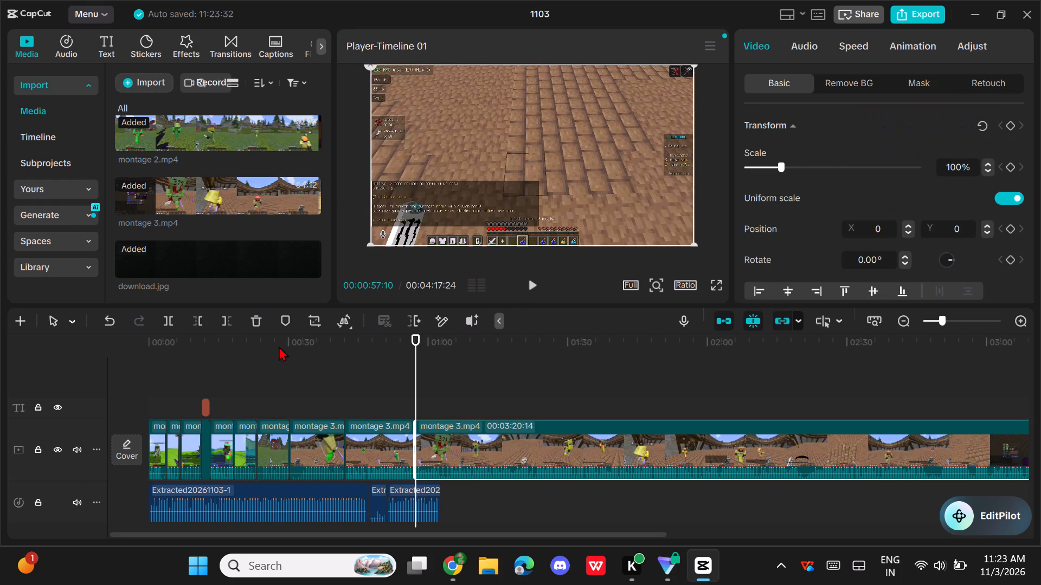
pyautogui.click(248, 312)
# Add the black download.jpg image to the main track directly after the last montage 3.mp4 highlight.
pyautogui.moveTo(210, 269); pyautogui.dragTo(367, 329)
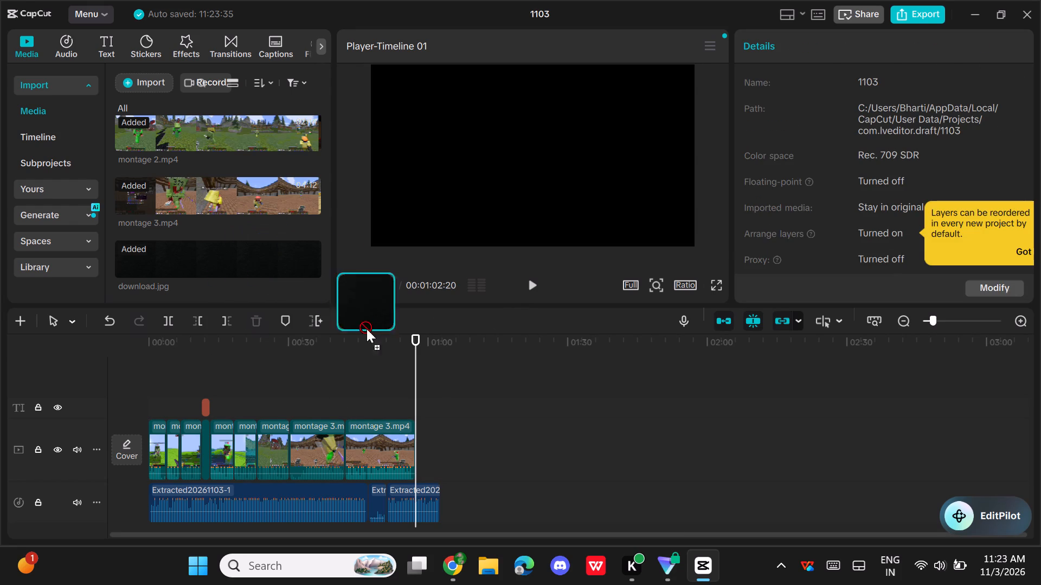
pyautogui.moveTo(367, 329); pyautogui.dragTo(418, 431)
pyautogui.click(418, 431)
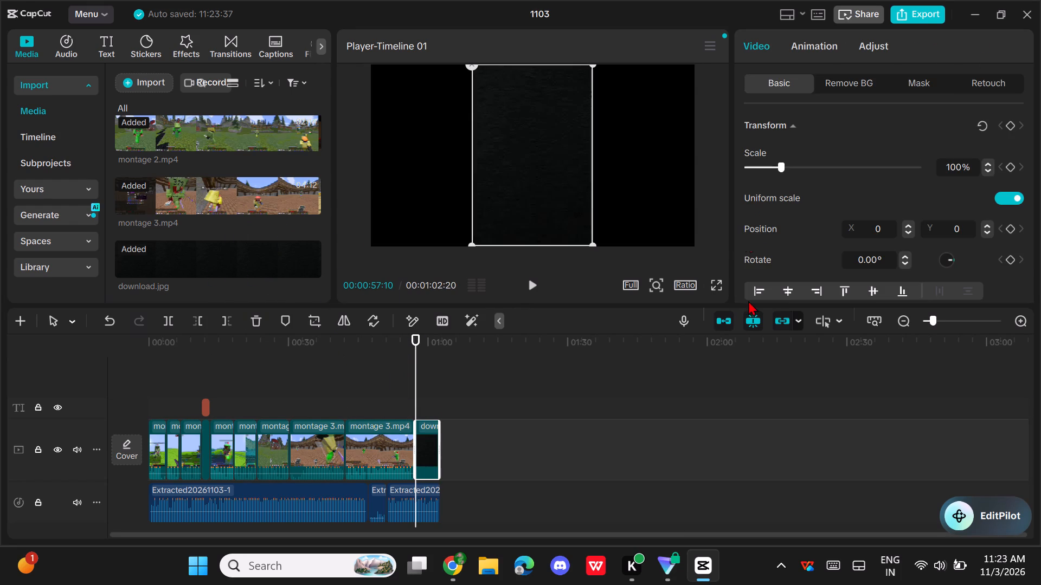
# Add a default text at 00:00:57:10 over the black image and extend it to about the image's end.
pyautogui.click(99, 39)
pyautogui.click(119, 47)
pyautogui.click(139, 127)
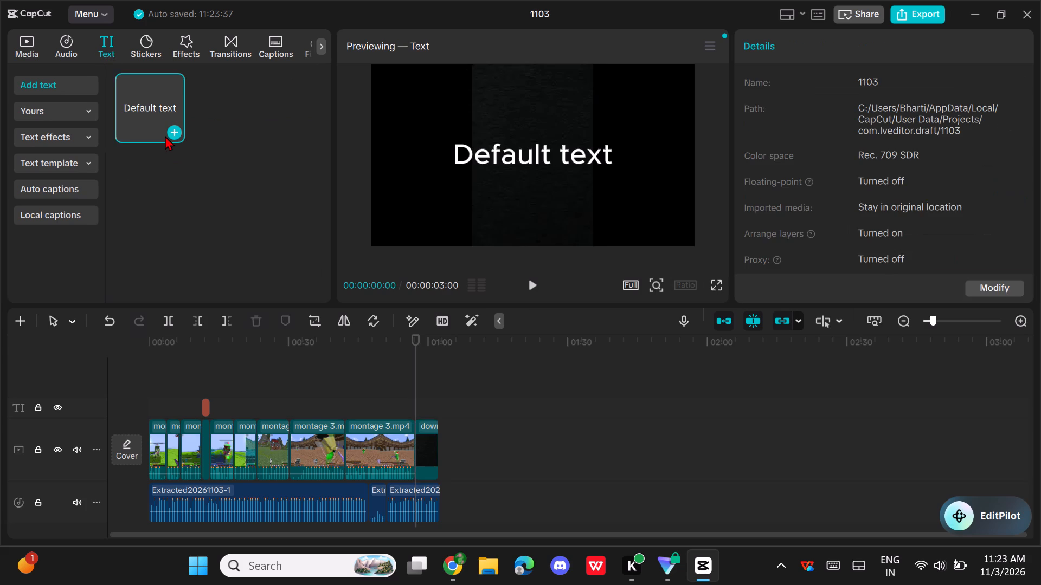
pyautogui.click(173, 135)
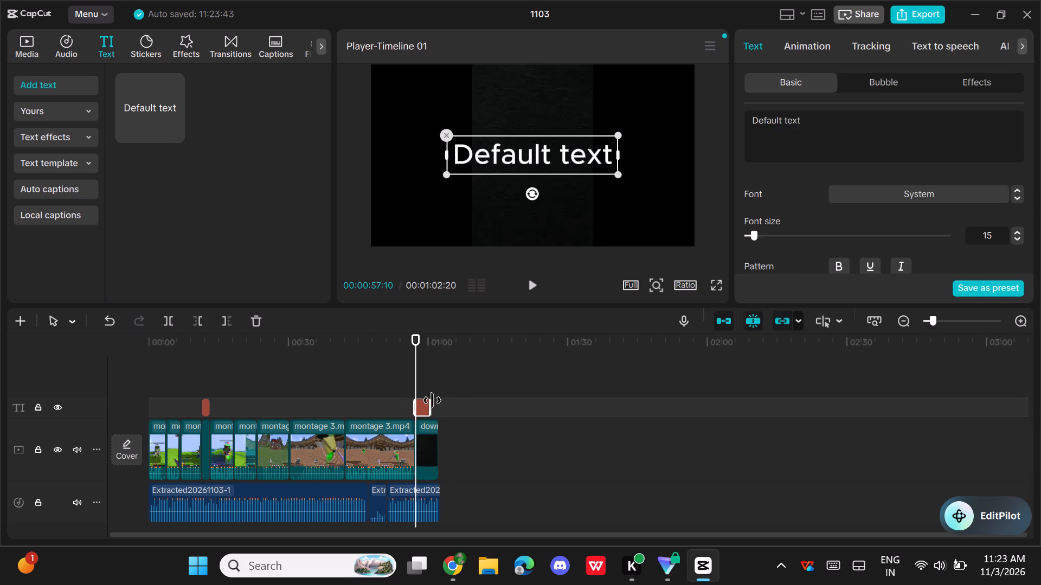
pyautogui.moveTo(432, 400); pyautogui.dragTo(441, 402)
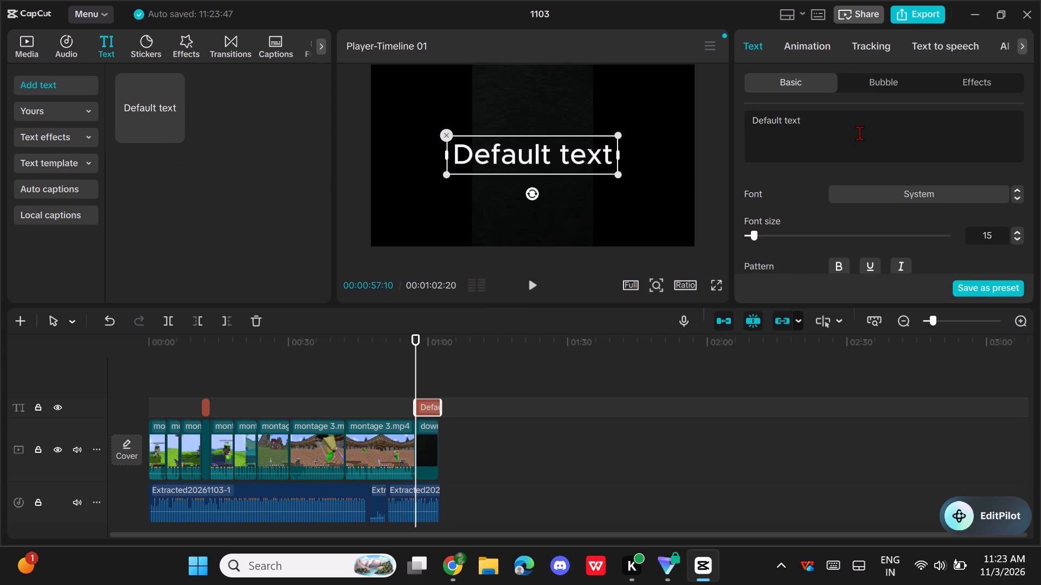
# Replace the default text with "MONTAGE OF HT4" on the first line and "NETHPOT" on the second.
pyautogui.click(859, 133)
pyautogui.press('BackSpace')
pyautogui.press('=')
pyautogui.press('BackSpace')
pyautogui.press('BackSpace')
pyautogui.press('BackSpace')
pyautogui.press('BackSpace')
pyautogui.press('BackSpace')
pyautogui.press('BackSpace')
pyautogui.press('BackSpace')
pyautogui.press('BackSpace')
pyautogui.press('BackSpace')
pyautogui.press('BackSpace')
pyautogui.press('BackSpace')
pyautogui.press('BackSpace')
pyautogui.press('BackSpace')
pyautogui.press('BackSpace')
pyautogui.press('BackSpace')
pyautogui.press('BackSpace')
pyautogui.press('BackSpace')
pyautogui.press('BackSpace')
pyautogui.press('BackSpace')
pyautogui.press('BackSpace')
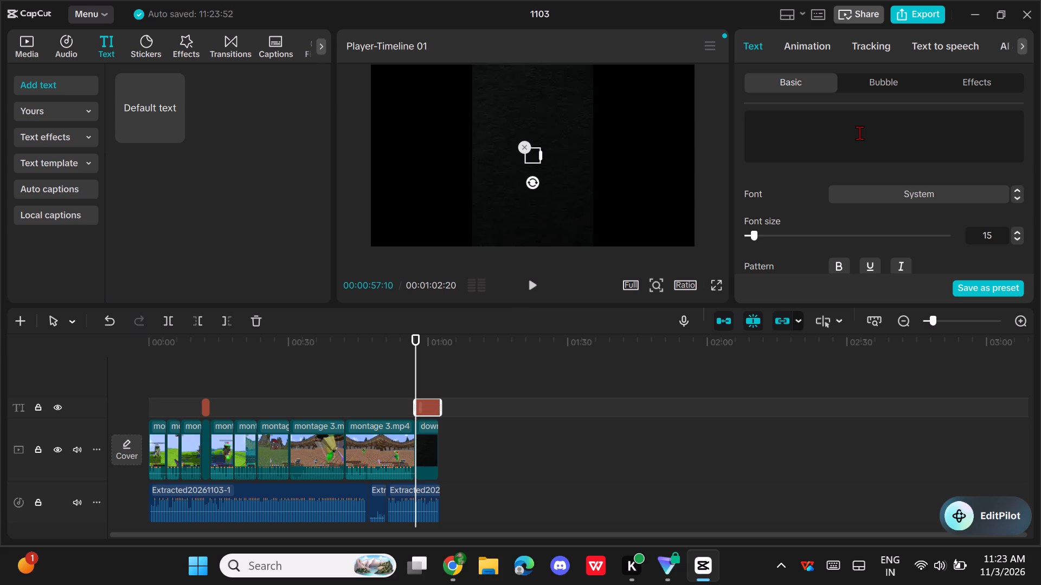
pyautogui.write('MONTAGE OF')
pyautogui.press('space')
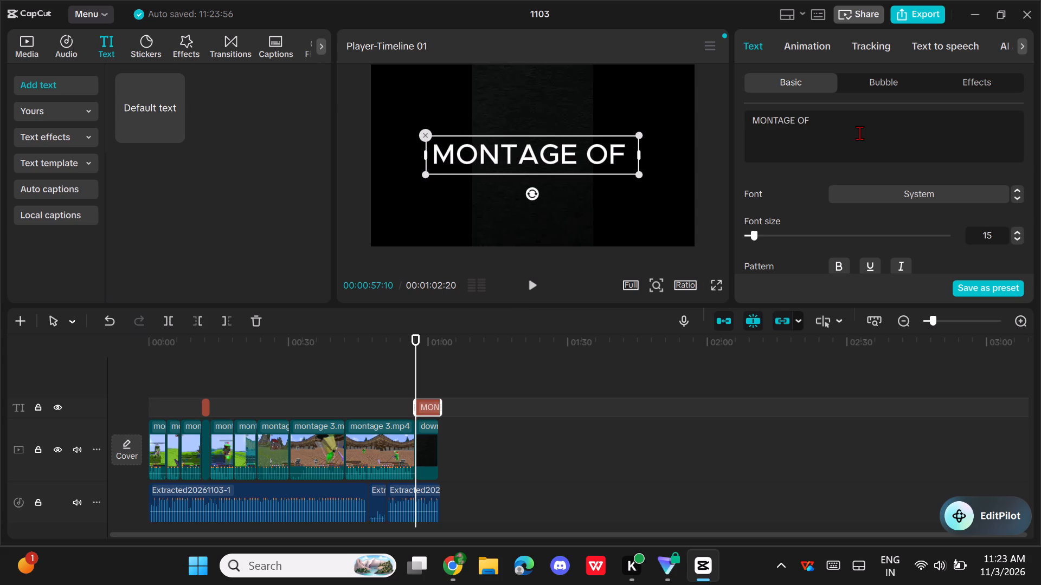
pyautogui.write('HT4')
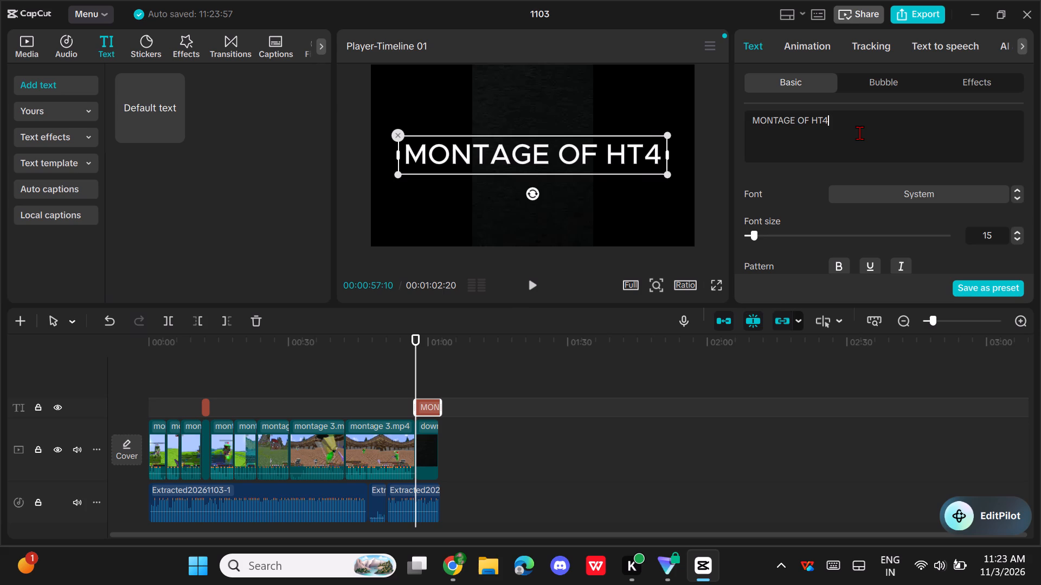
pyautogui.press('space')
pyautogui.write('NPOT')
pyautogui.press('BackSpace')
pyautogui.press('BackSpace')
pyautogui.press('BackSpace')
pyautogui.press('BackSpace')
pyautogui.press('BackSpace')
pyautogui.hotkey('shift', '(')
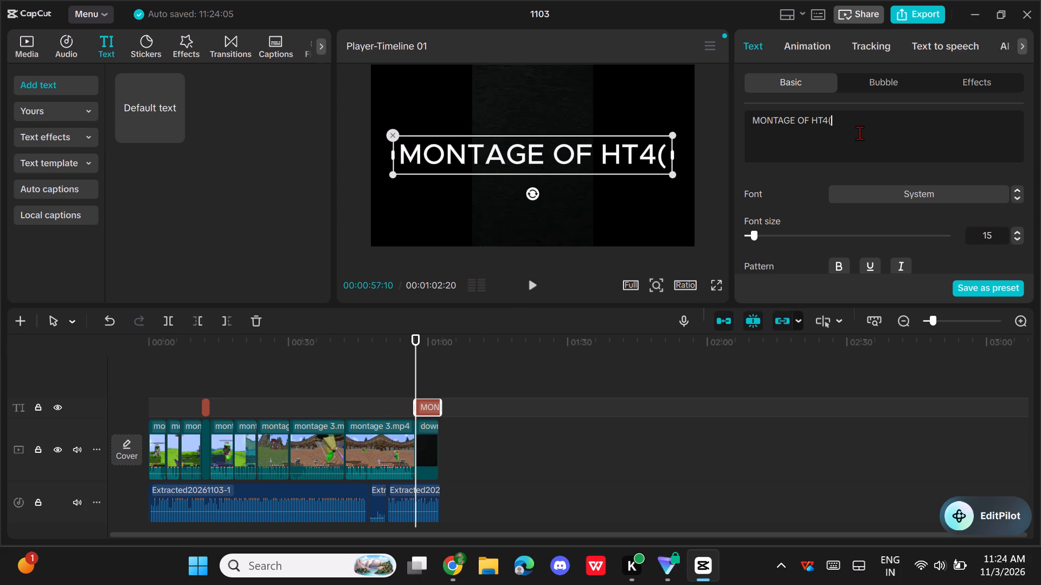
pyautogui.write('NPOT')
pyautogui.press('BackSpace')
pyautogui.press('BackSpace')
pyautogui.press('BackSpace')
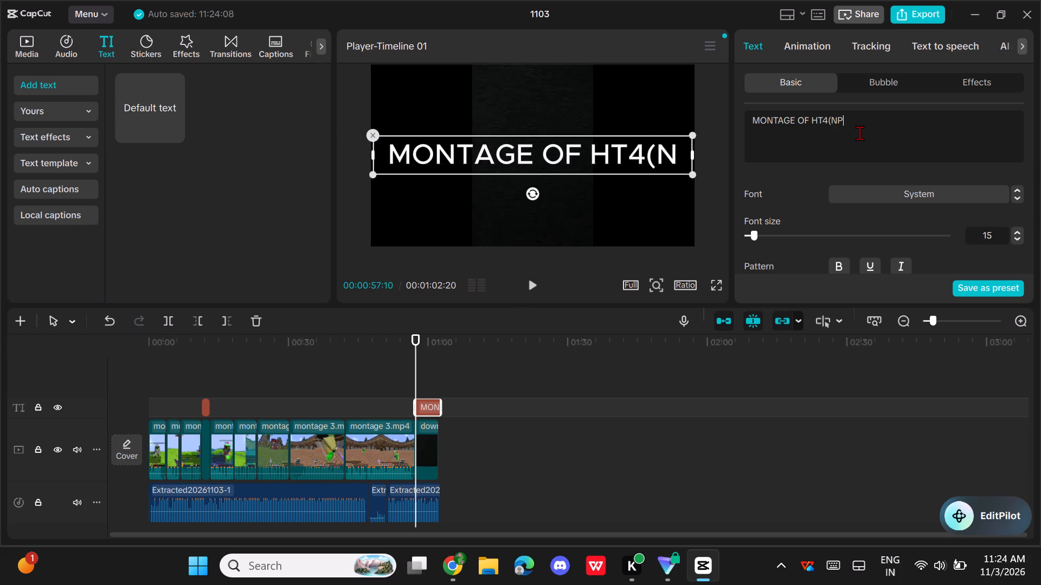
pyautogui.press('BackSpace')
pyautogui.press('BackSpace')
pyautogui.press('Return')
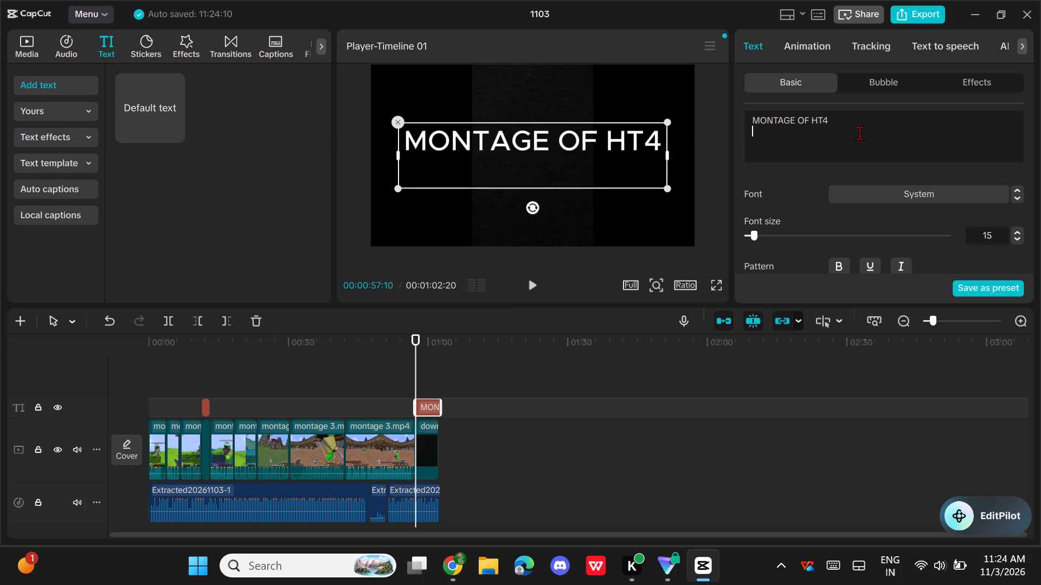
pyautogui.write('NETHPOT')
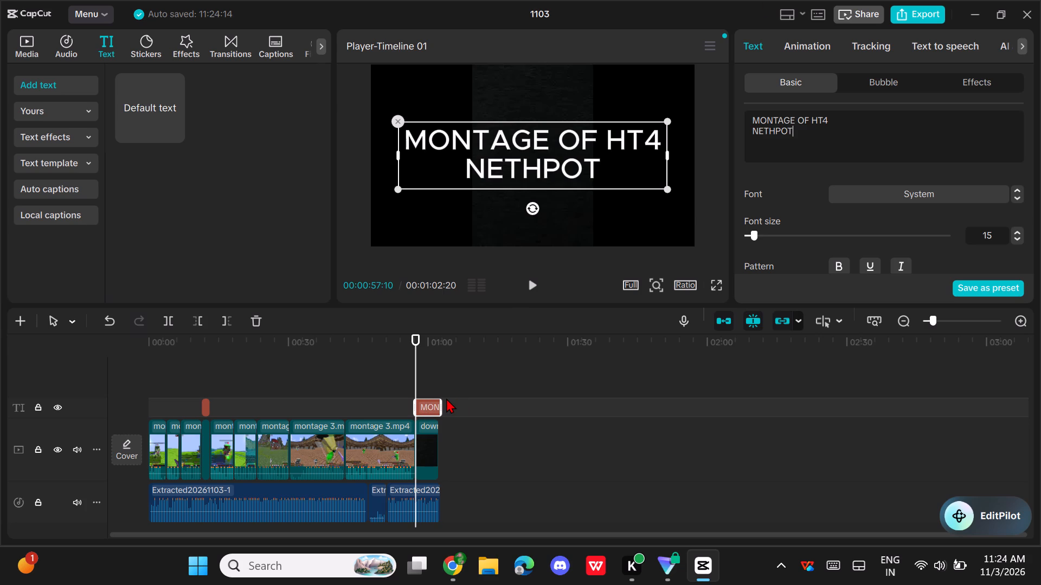
# Shorten the "MONTAGE OF HT4 NETHPOT" text to cover about the first half of the black image.
pyautogui.moveTo(438, 404); pyautogui.dragTo(424, 415)
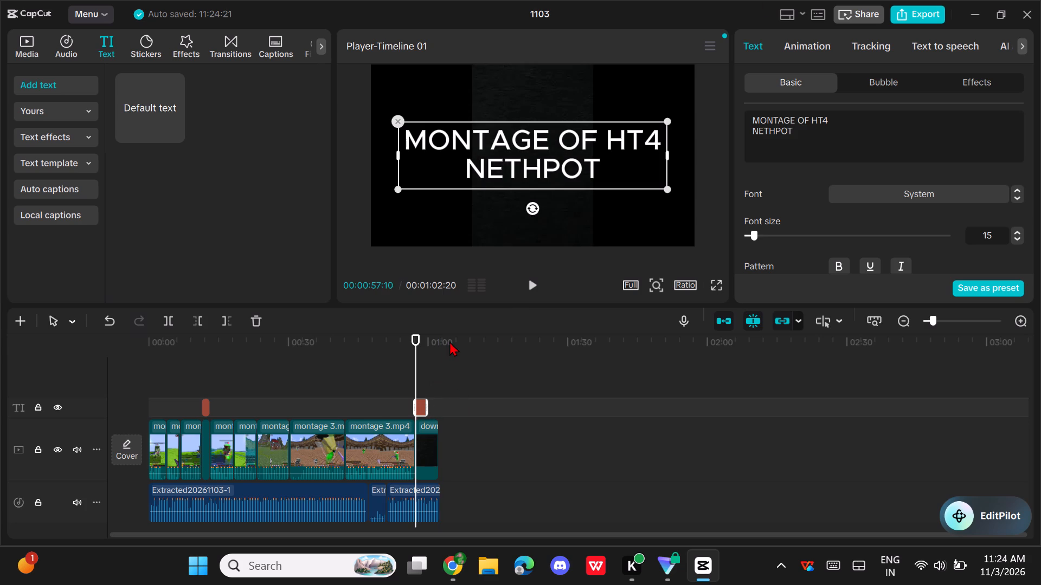
# Add a second text at 00:00:59:22 over the black image reading "THANKS FOR" with "WATCHING" on the second line.
pyautogui.press('space')
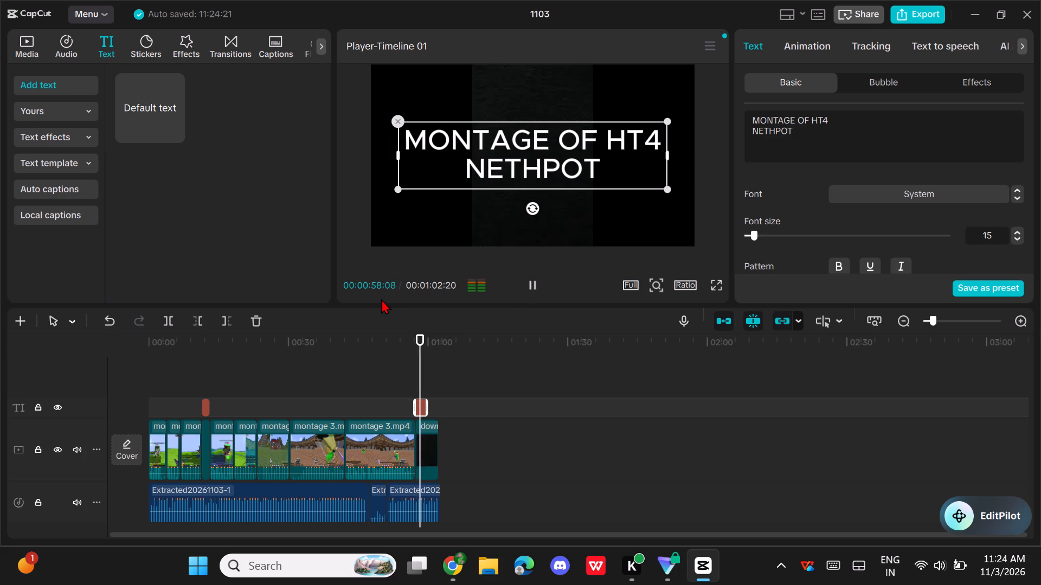
pyautogui.press('space')
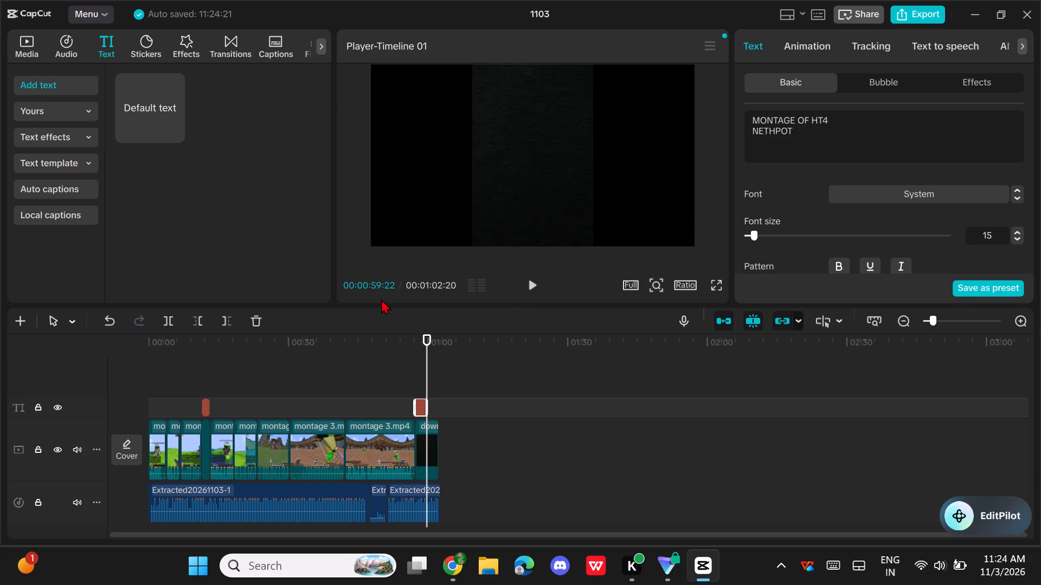
pyautogui.click(168, 136)
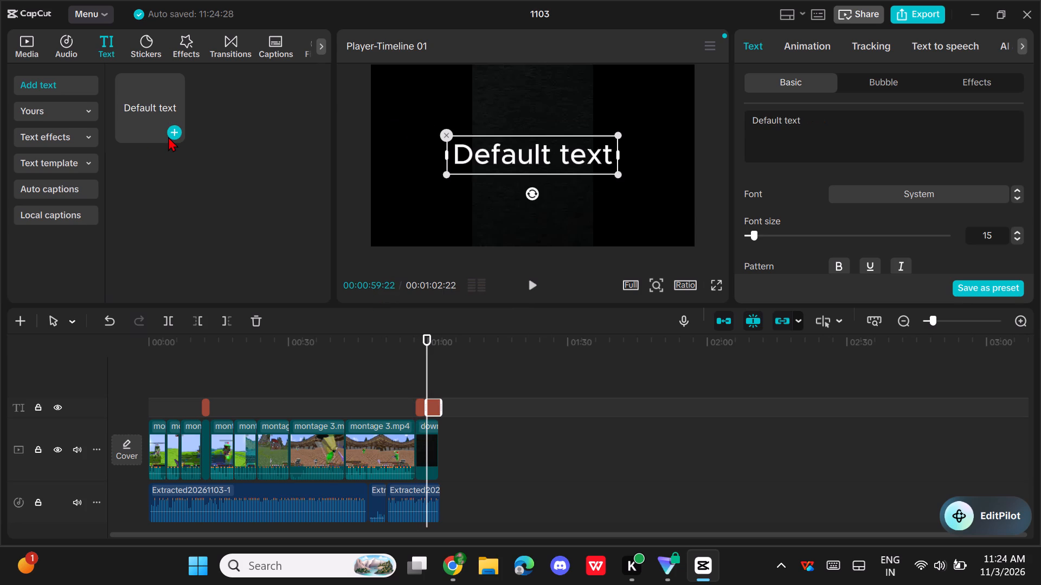
pyautogui.click(845, 125)
pyautogui.press('BackSpace')
pyautogui.press('BackSpace')
pyautogui.press('BackSpace')
pyautogui.press('BackSpace')
pyautogui.press('BackSpace')
pyautogui.press('BackSpace')
pyautogui.press('BackSpace')
pyautogui.press('BackSpace')
pyautogui.press('BackSpace')
pyautogui.press('BackSpace')
pyautogui.press('BackSpace')
pyautogui.press('BackSpace')
pyautogui.press('BackSpace')
pyautogui.press('BackSpace')
pyautogui.press('BackSpace')
pyautogui.press('BackSpace')
pyautogui.press('BackSpace')
pyautogui.press('BackSpace')
pyautogui.press('BackSpace')
pyautogui.press('BackSpace')
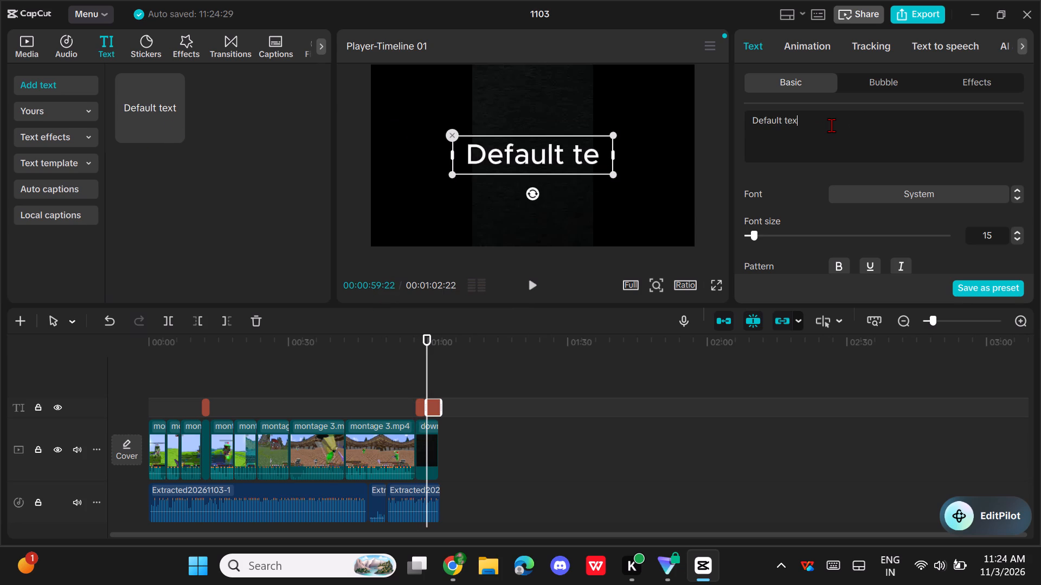
pyautogui.write('THANKS FOR')
pyautogui.press('space')
pyautogui.press('Return')
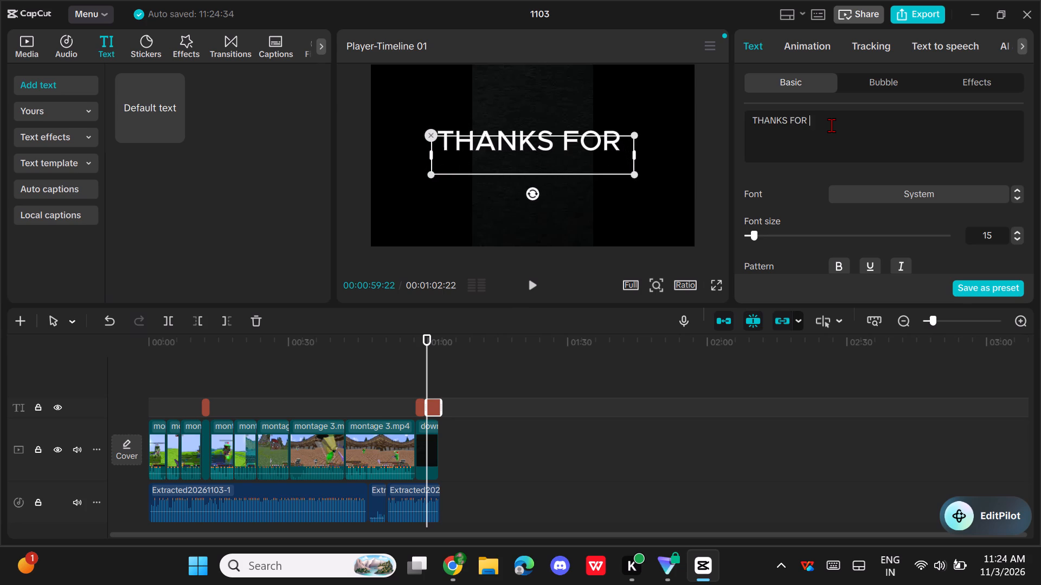
pyautogui.write('WATV')
pyautogui.press('BackSpace')
pyautogui.write('CHING')
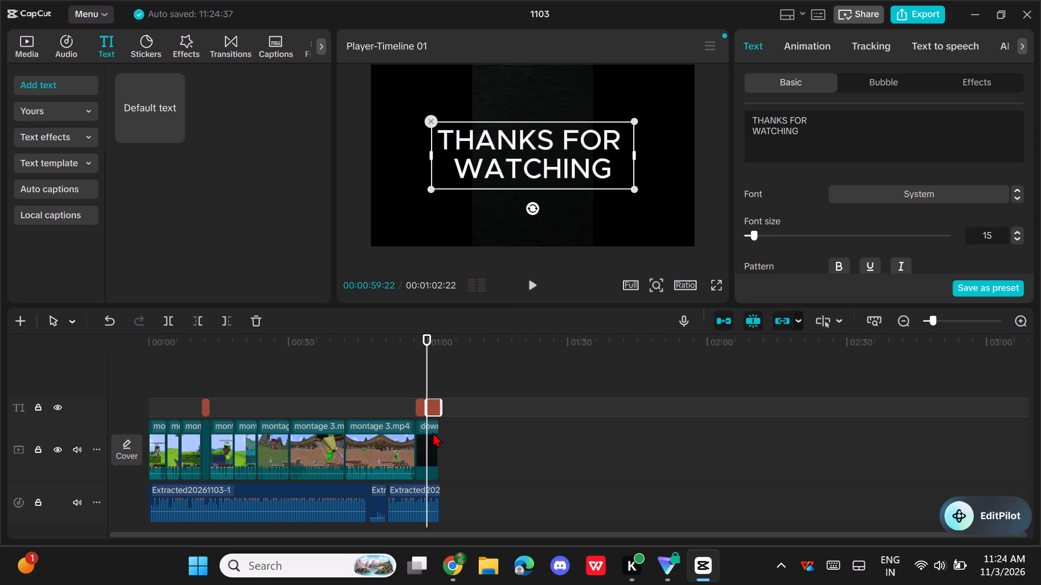
# Trim the end of the "THANKS FOR WATCHING" text to the end of the black image at 00:01:02:20.
pyautogui.moveTo(444, 404); pyautogui.dragTo(435, 418)
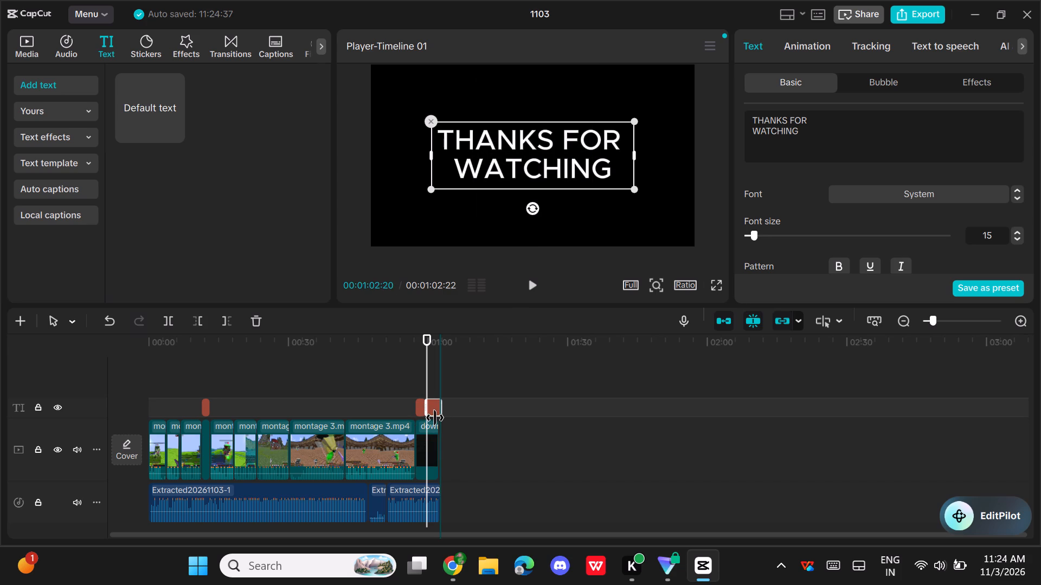
pyautogui.moveTo(435, 418); pyautogui.dragTo(435, 421)
# Play the whole montage from the start through the closing texts to review it.
pyautogui.moveTo(427, 367); pyautogui.dragTo(413, 369)
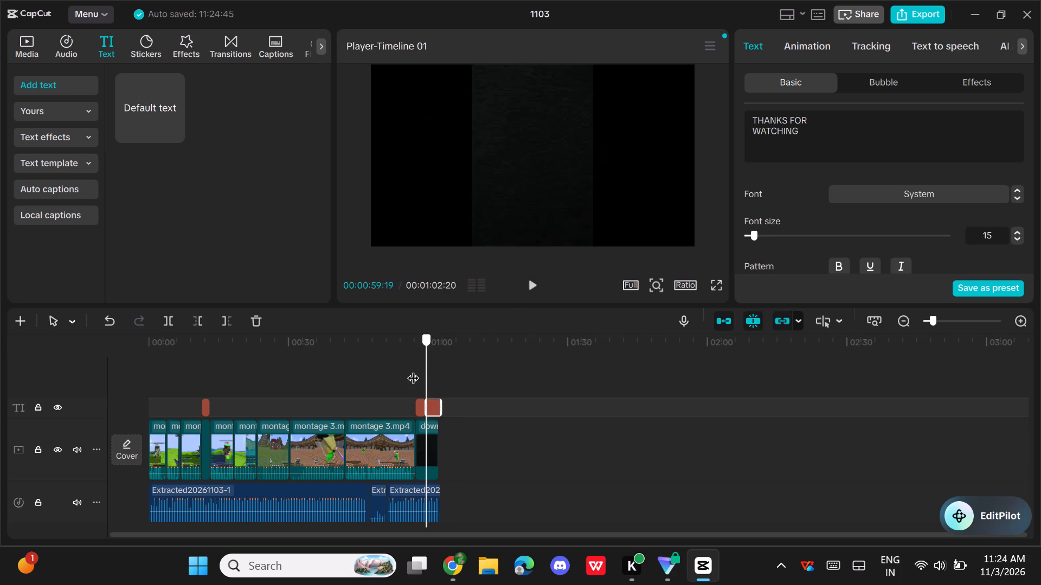
pyautogui.moveTo(413, 369); pyautogui.dragTo(0, 381)
pyautogui.press('space')
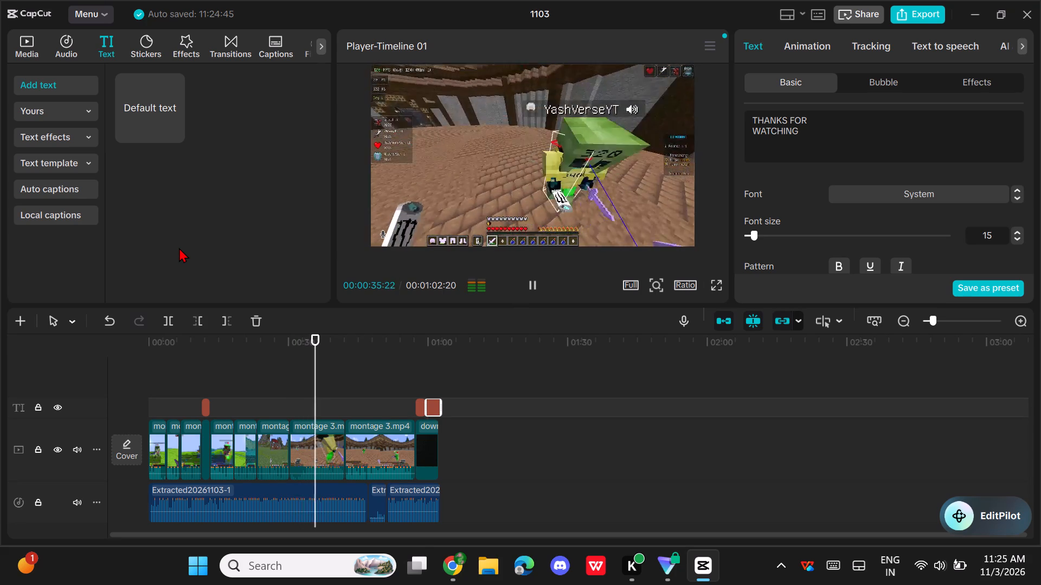
pyautogui.press('space')
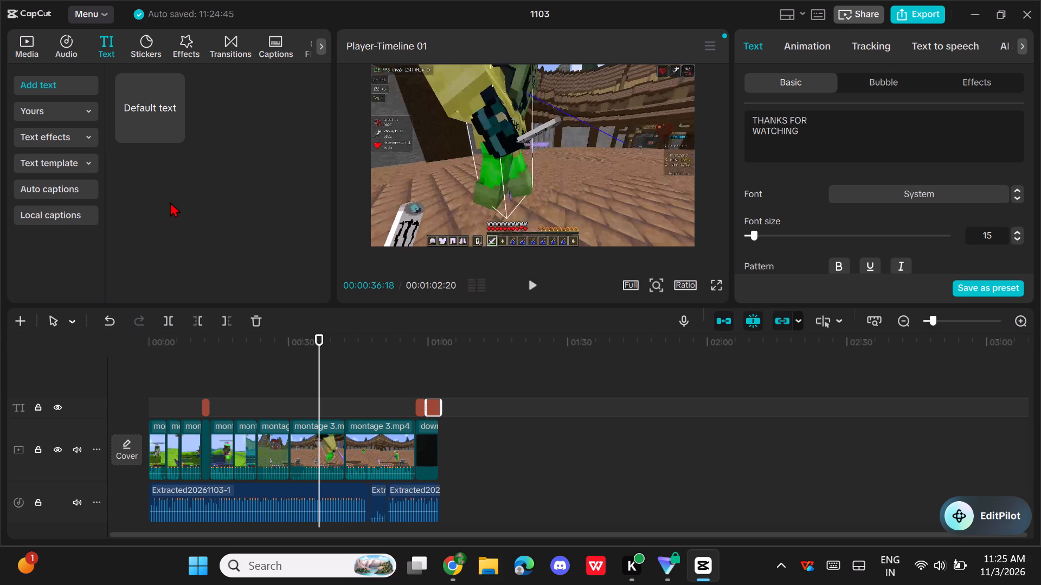
pyautogui.press('space')
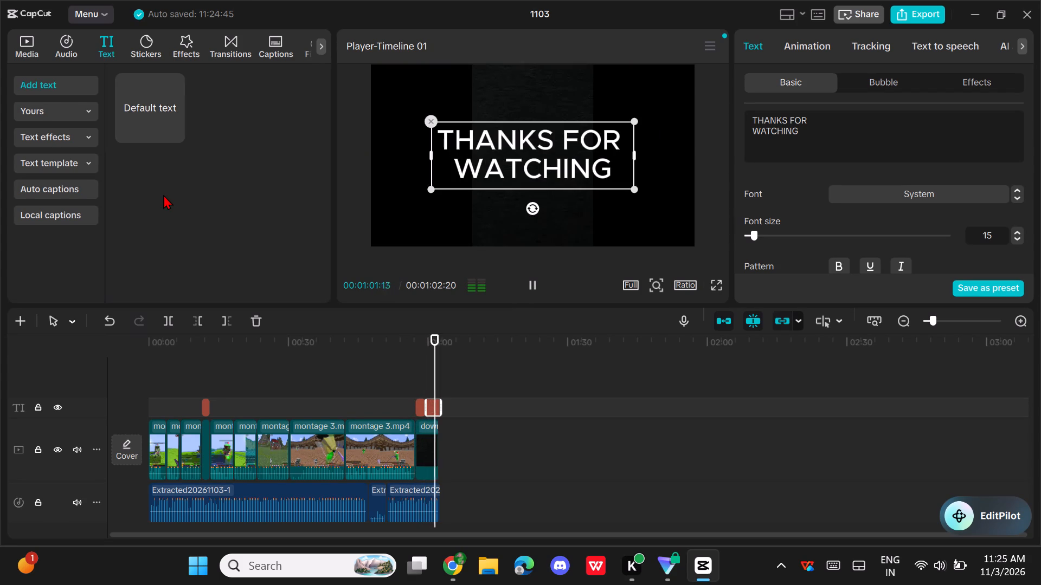
pyautogui.press('space')
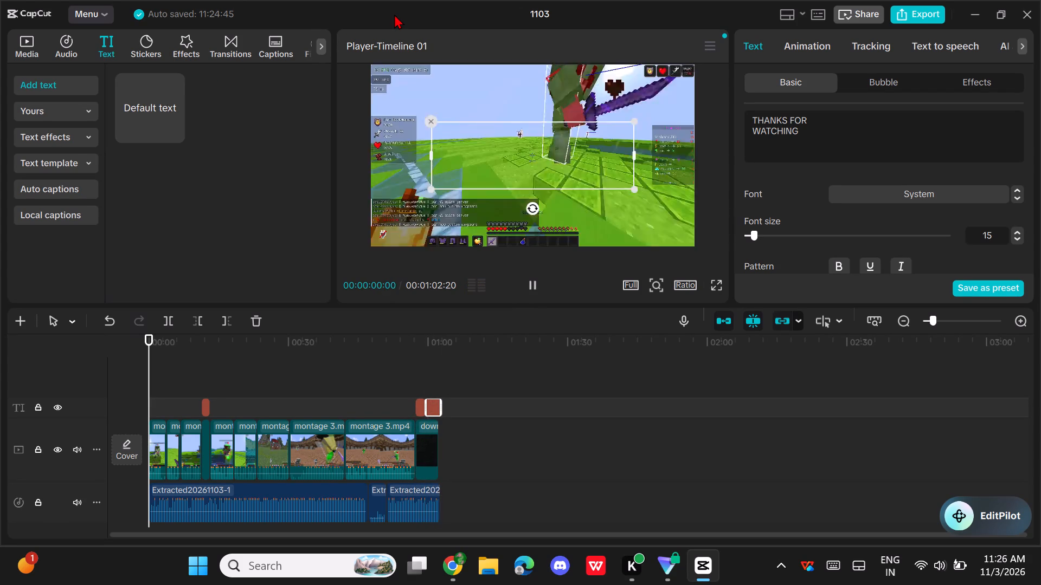
pyautogui.press('space')
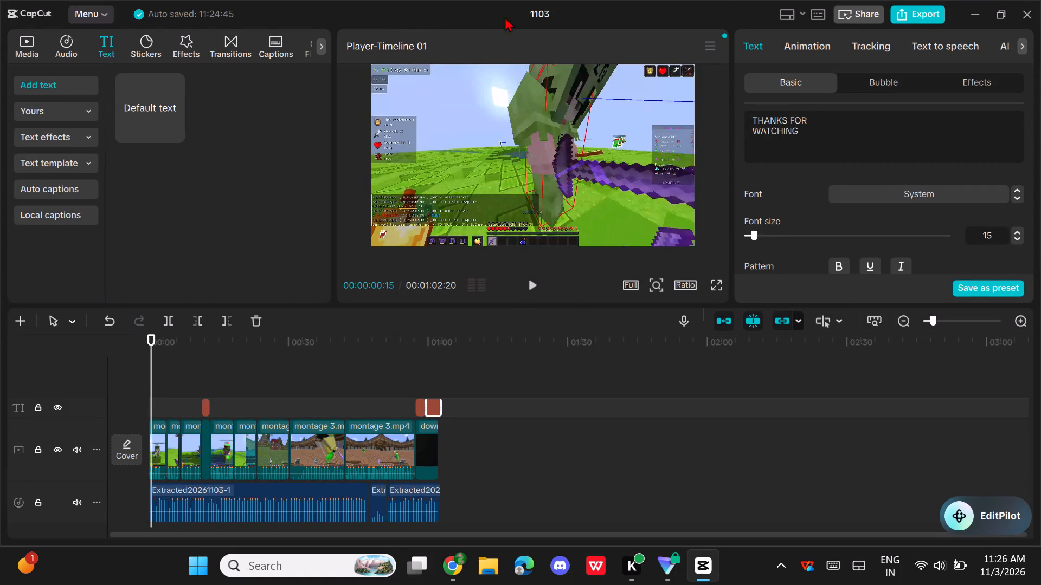
# Export the montage with the frame rate set to 60fps.
pyautogui.click(921, 14)
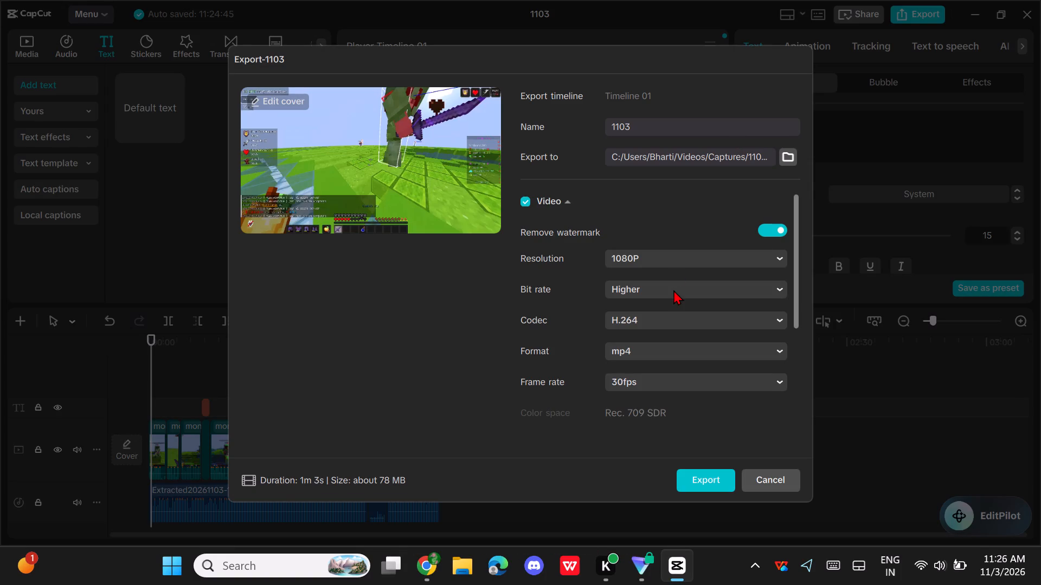
pyautogui.click(707, 381)
pyautogui.click(679, 353)
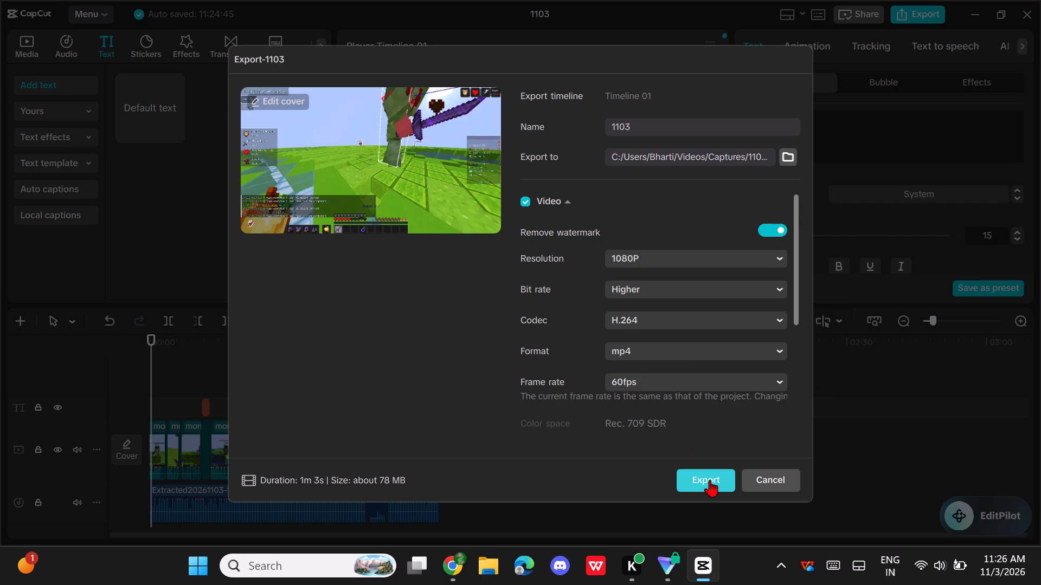
pyautogui.click(710, 480)
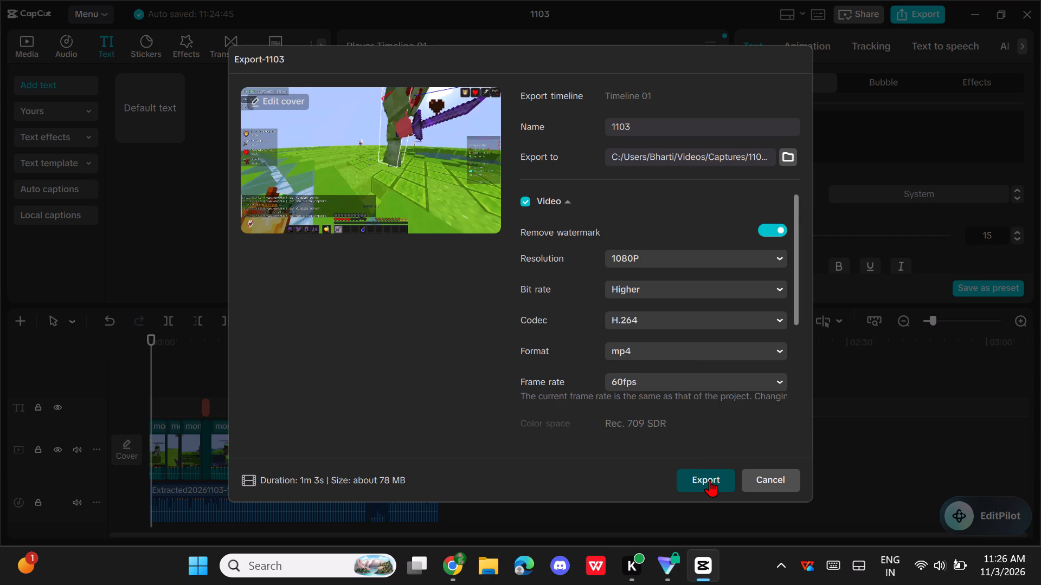